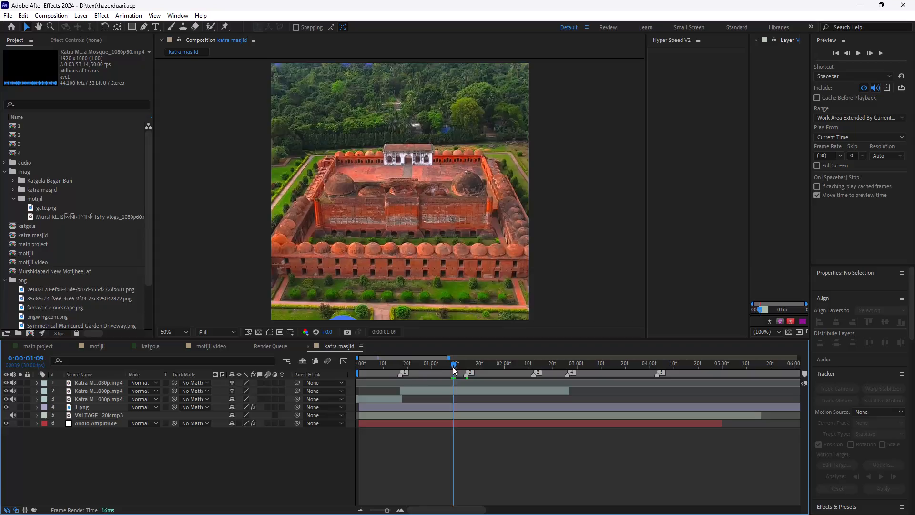
Preview the opening of the katra masjid composition from its first frame.
key(Pause)
key(space)
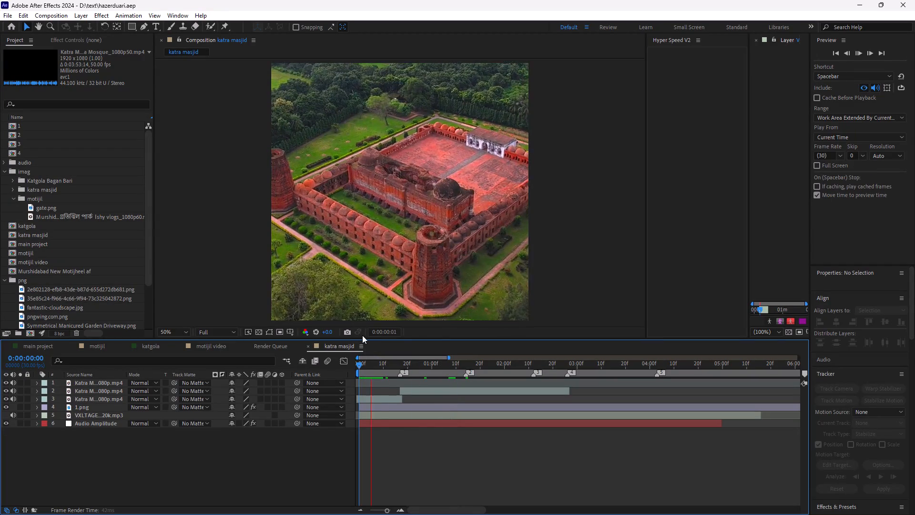
key(space)
Lower the system sound volume to about 51.
click(838, 499)
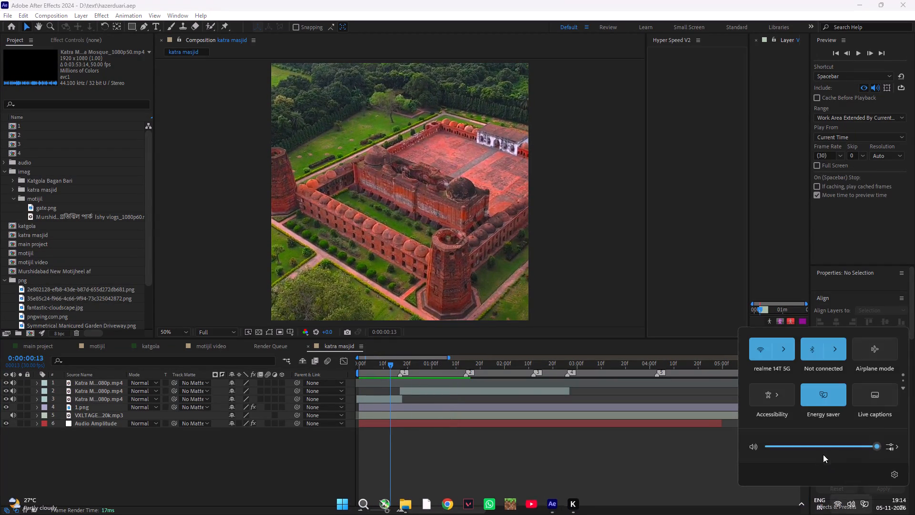
click(822, 453)
click(825, 448)
click(836, 442)
click(829, 446)
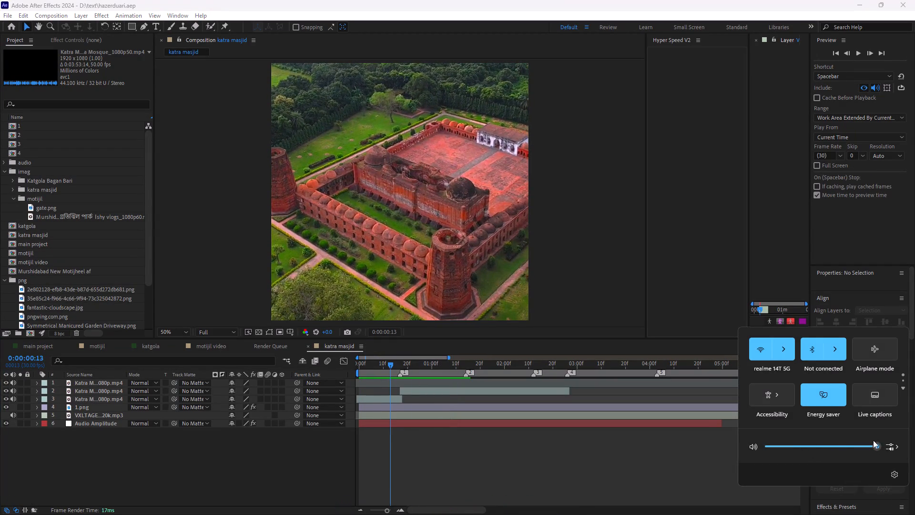
drag(873, 446, 850, 452)
click(488, 418)
click(769, 300)
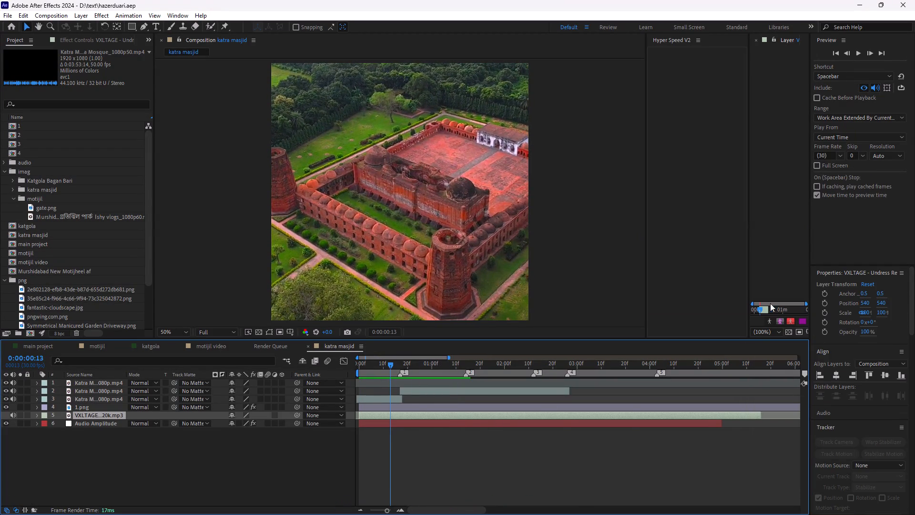
click(855, 503)
drag(846, 448, 820, 448)
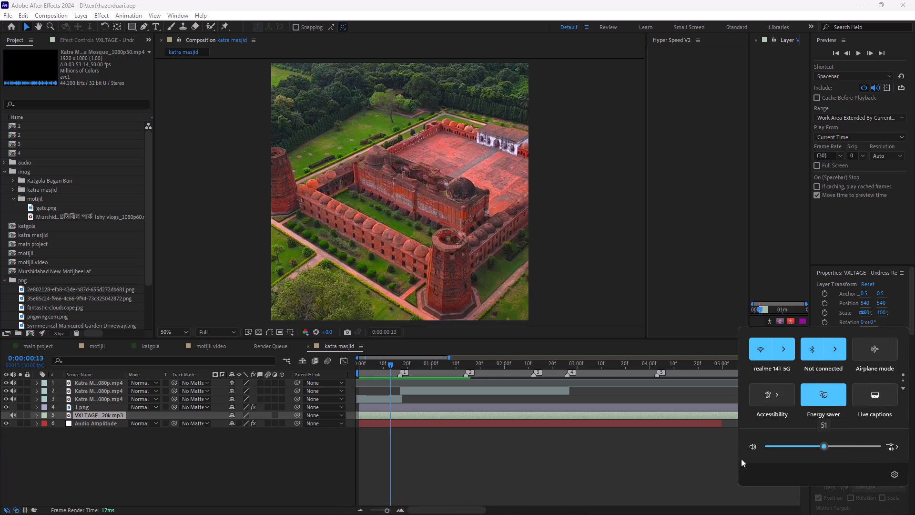
click(627, 460)
Play back the katra masjid composition with sound, including from its beginning, to check the cuts against the music.
key(space)
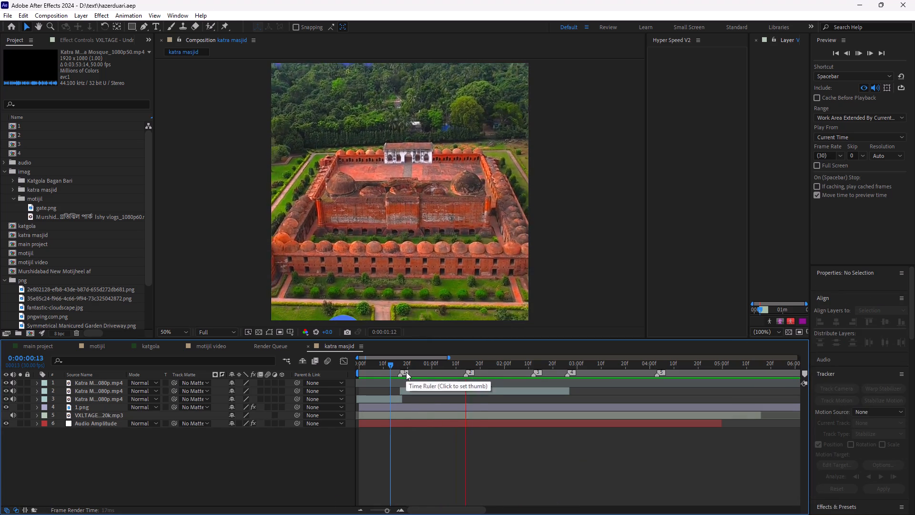
key(space)
drag(387, 362, 346, 378)
key(space)
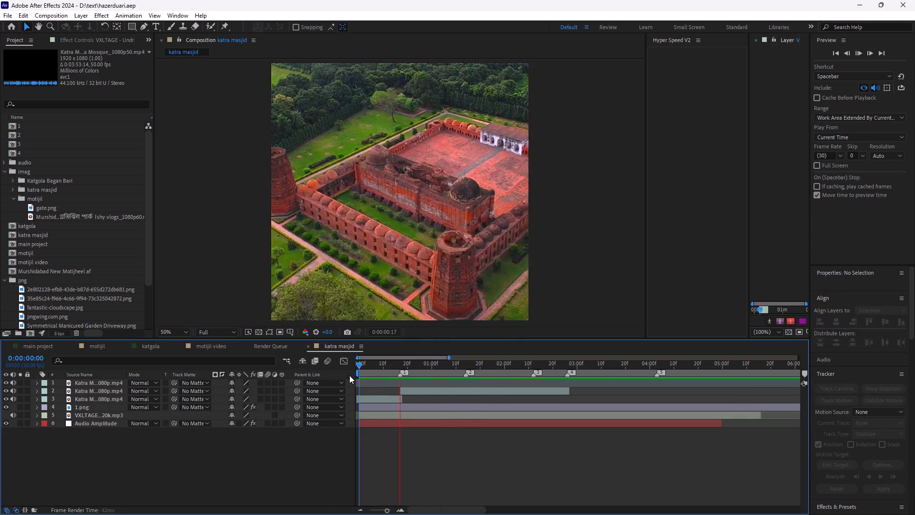
key(space)
drag(373, 376, 356, 386)
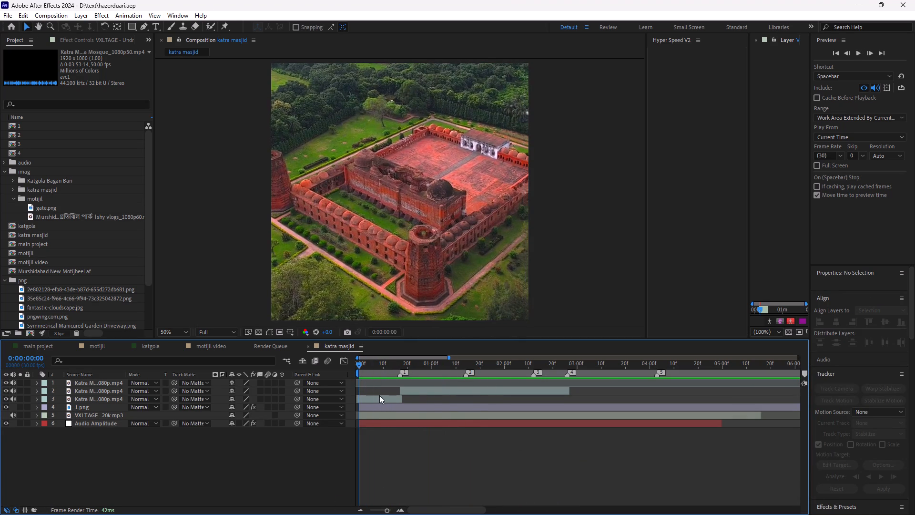
Split the second Katra Masjid drone clip (layer 2) at 0:00:01:14 and delete the part after the cut.
drag(379, 363, 465, 386)
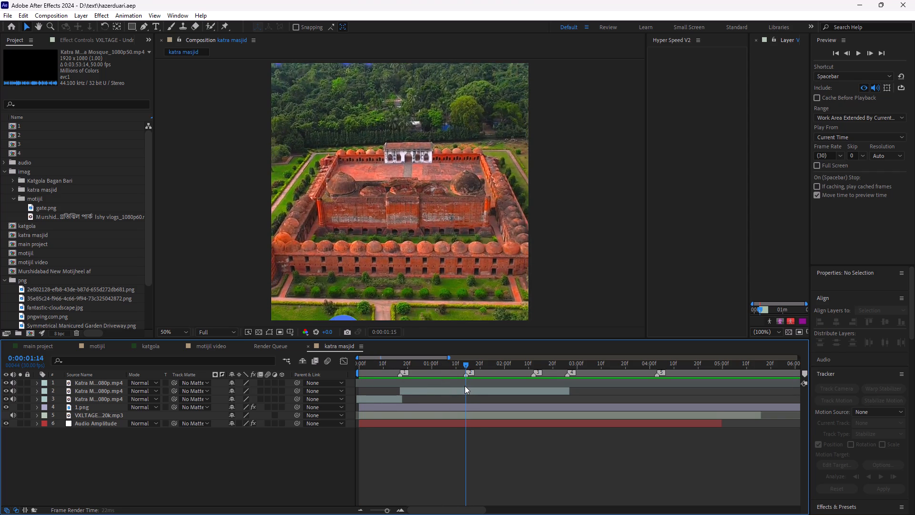
drag(465, 386, 516, 389)
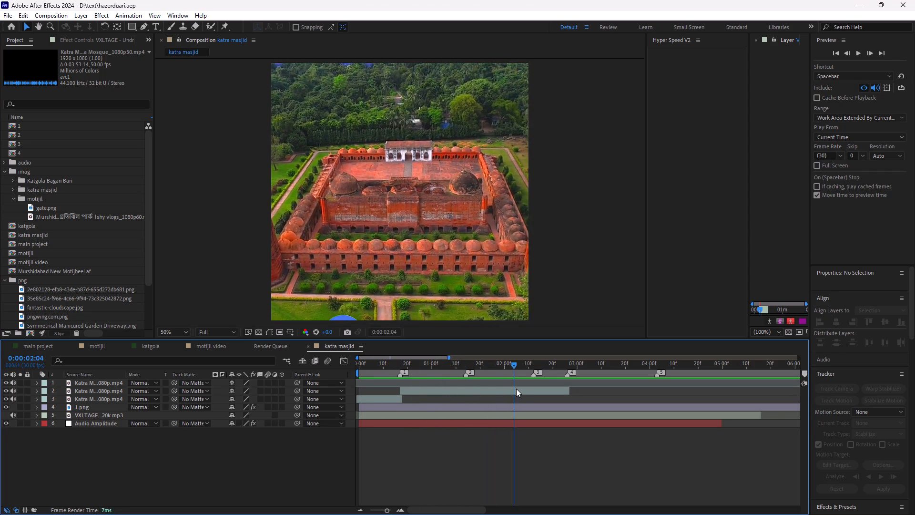
drag(516, 389, 466, 389)
ctrl+click(472, 391)
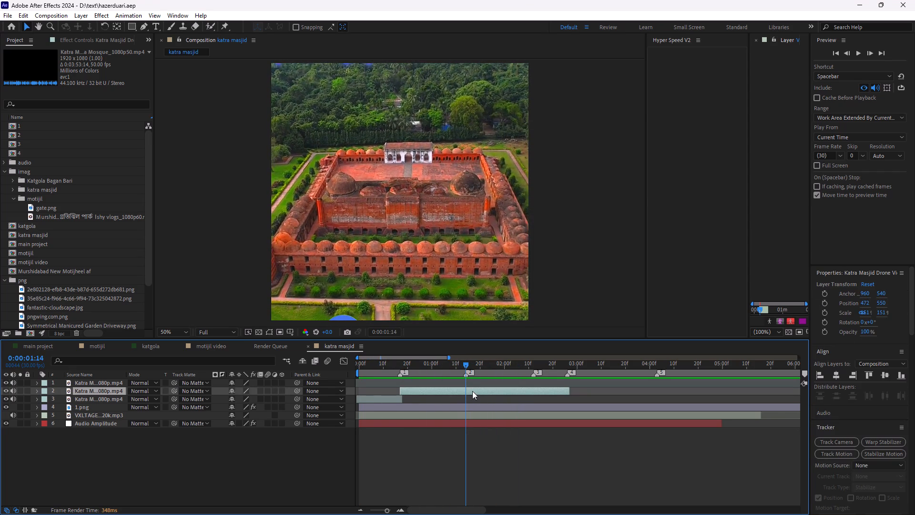
key(ctrl+shift+d)
key(Delete)
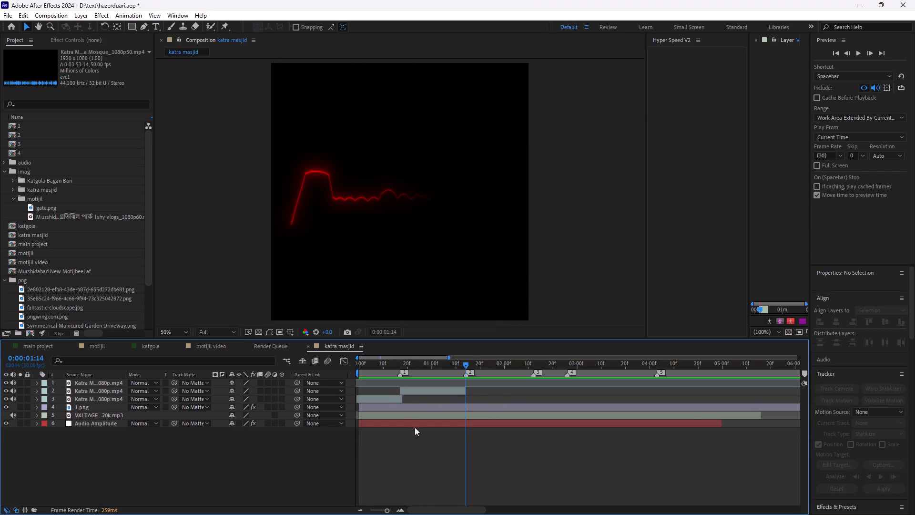
Move the layer 1 Katra Masjid clip earlier in the timeline so it starts at 0:00:01:14.
drag(388, 512, 381, 512)
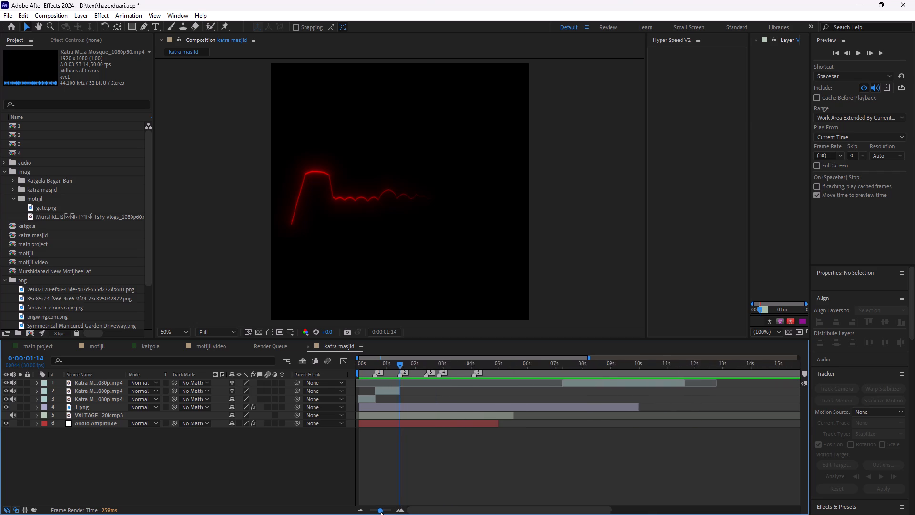
drag(381, 512, 380, 506)
drag(595, 383, 483, 401)
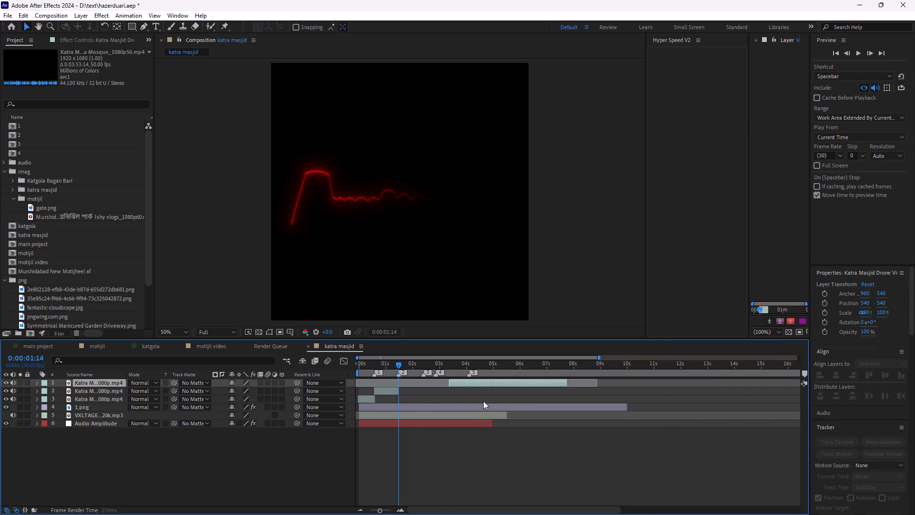
drag(483, 401, 438, 403)
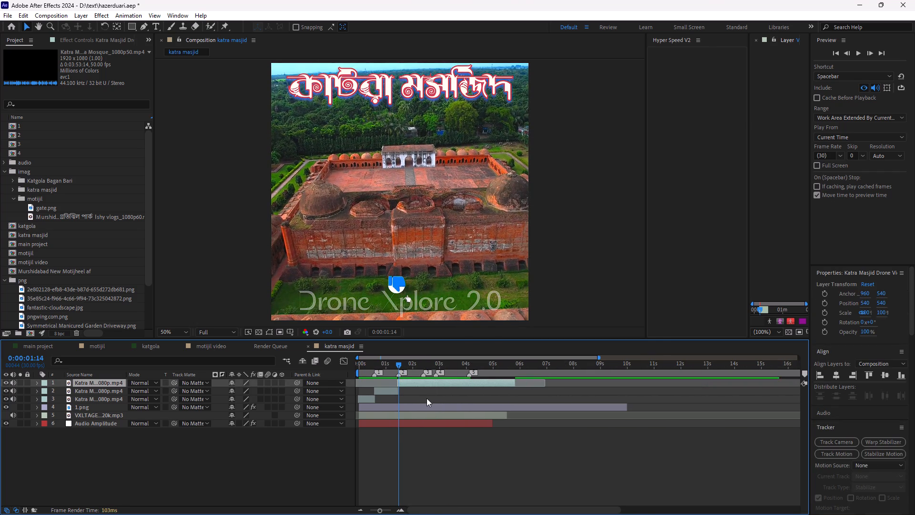
Scale the layer 1 Katra Masjid clip up to 162%.
key(s)
drag(240, 391, 269, 393)
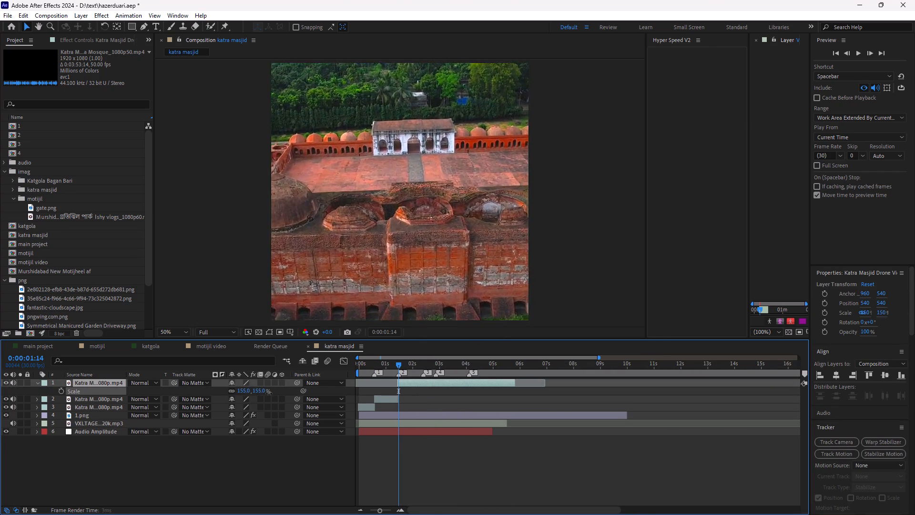
drag(269, 393, 272, 393)
Split the layer 1 Katra Masjid clip at 0:00:02:13 and delete the part before the cut.
drag(403, 365, 426, 379)
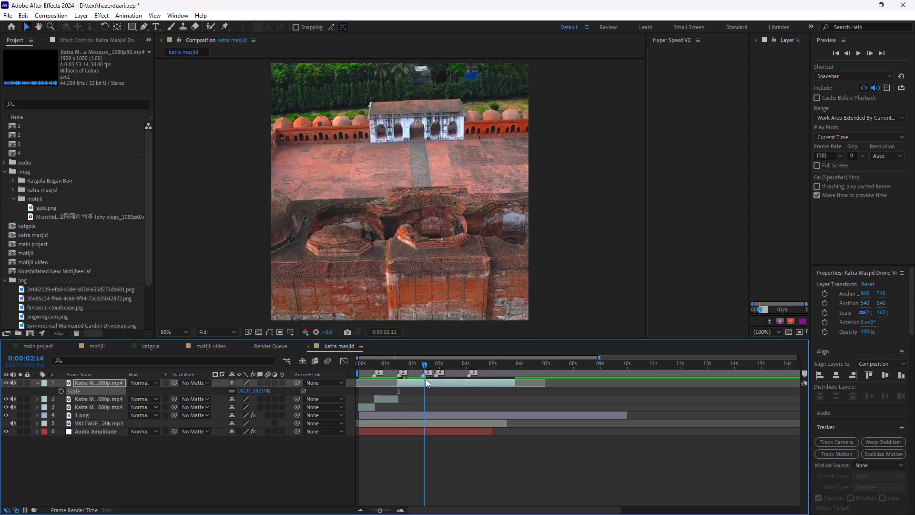
drag(426, 379, 427, 398)
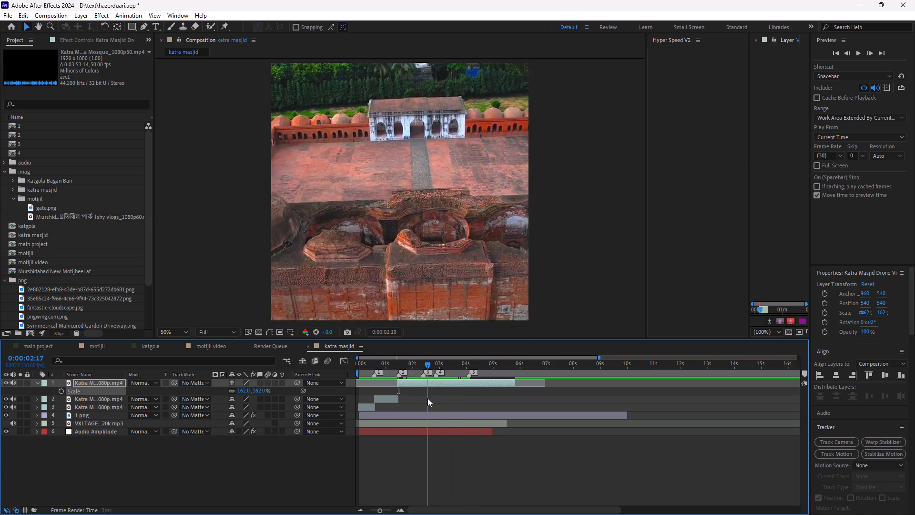
drag(427, 398, 424, 398)
key(ctrl+shift+s)
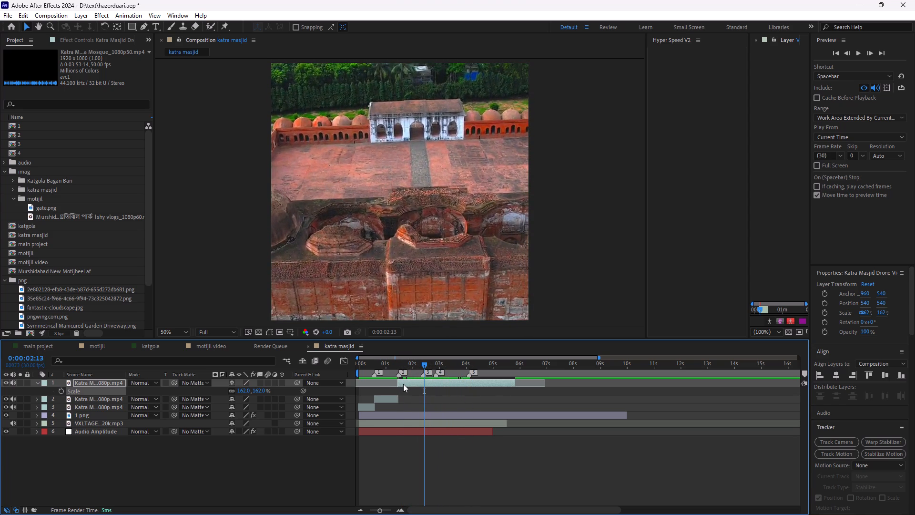
key(ctrl+shift+d)
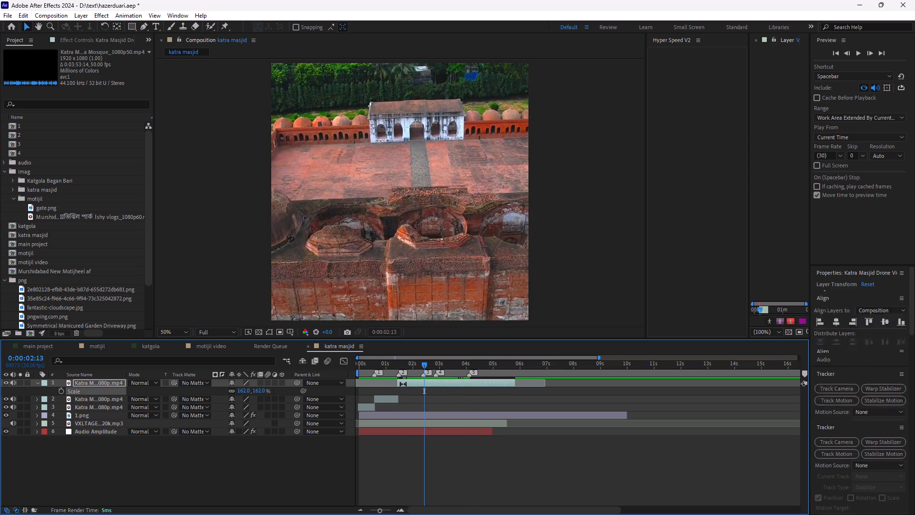
click(410, 389)
key(Delete)
Move the remaining layer 1 clip earlier so it starts right where the layer 2 clip ends.
drag(437, 386, 437, 386)
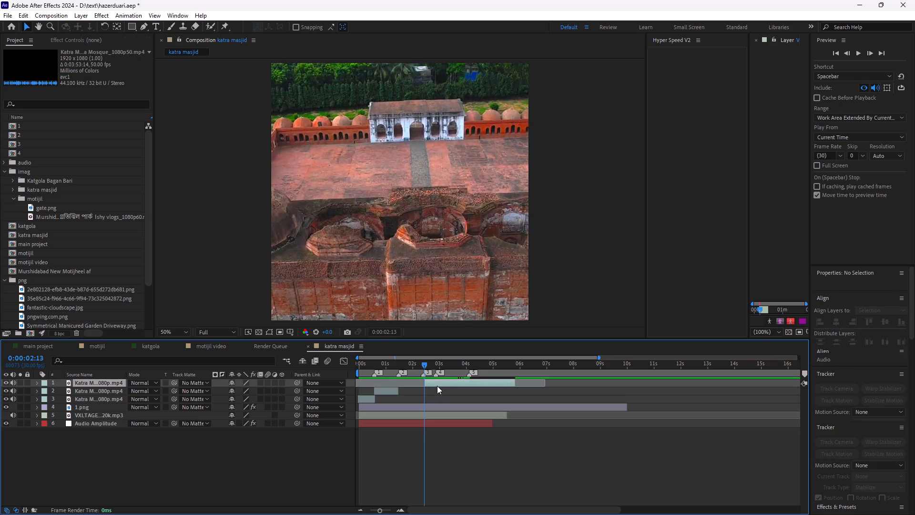
drag(437, 386, 412, 391)
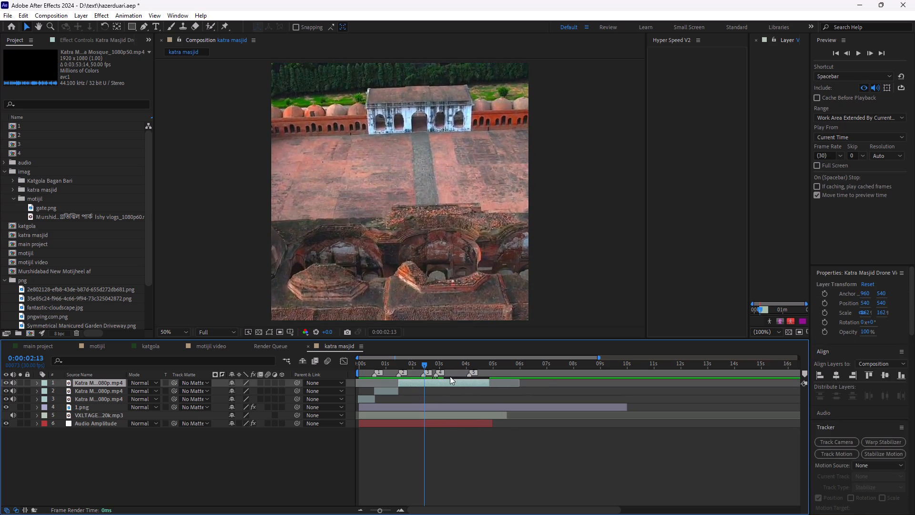
Split the layer 1 clip at 0:00:02:13 and delete the part after the cut.
key(ctrl+shift+d)
key(Delete)
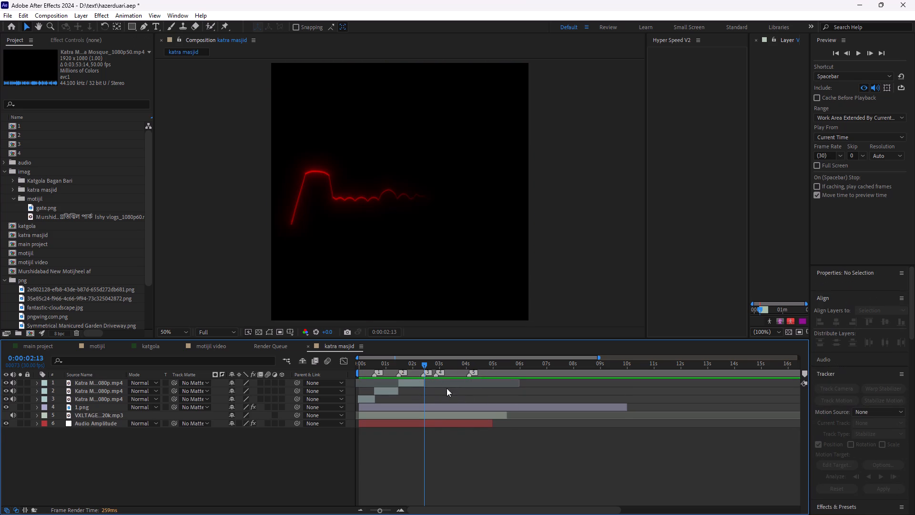
Open the Katra Masjid Murshidabad Drone View Katra Mosque footage from the video folder in the Footage viewer.
click(94, 298)
scroll(93, 298, down, 9)
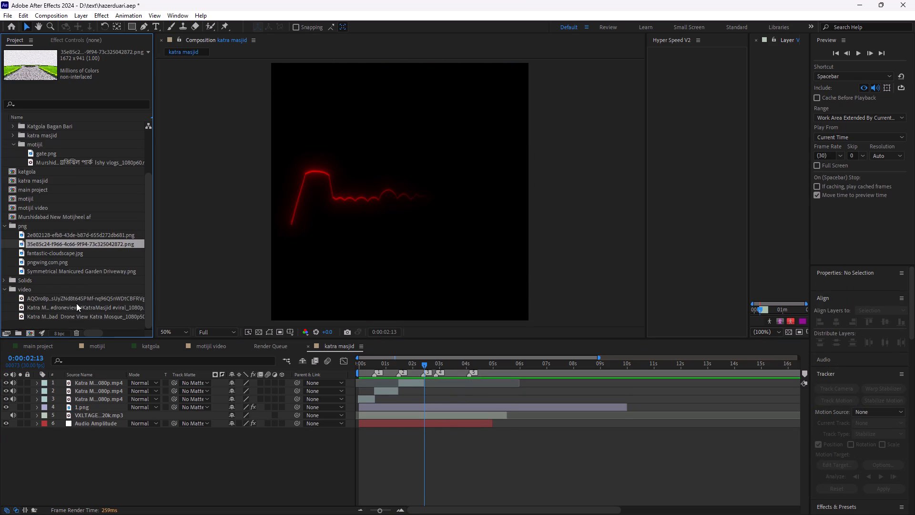
click(76, 304)
click(76, 304)
click(74, 320)
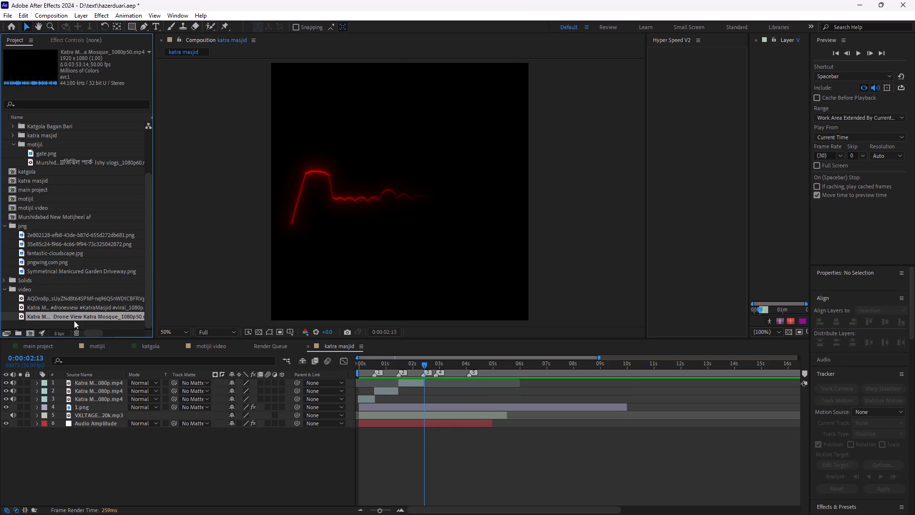
click(76, 317)
double_click(76, 317)
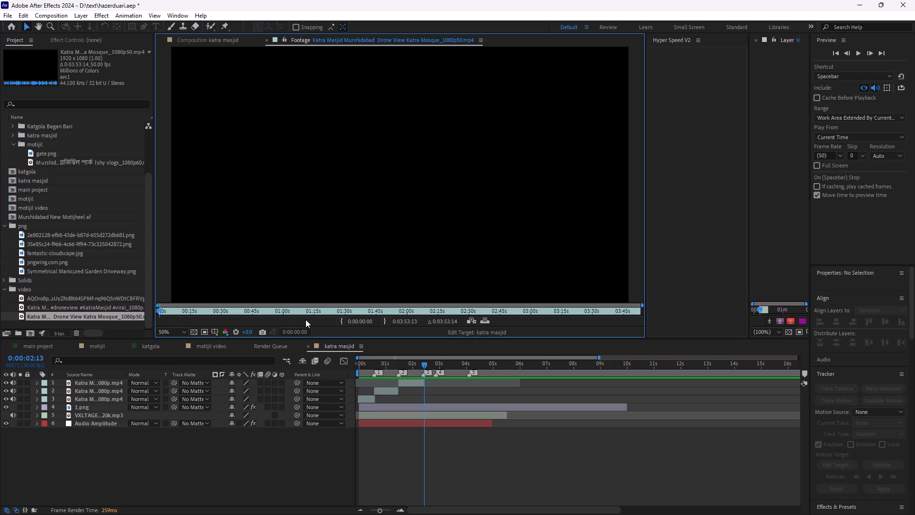
Set the Katra Mosque footage's In point at 0:00:27:36, on the courtyard view of the mosque.
click(299, 309)
drag(293, 309, 291, 315)
drag(291, 315, 270, 317)
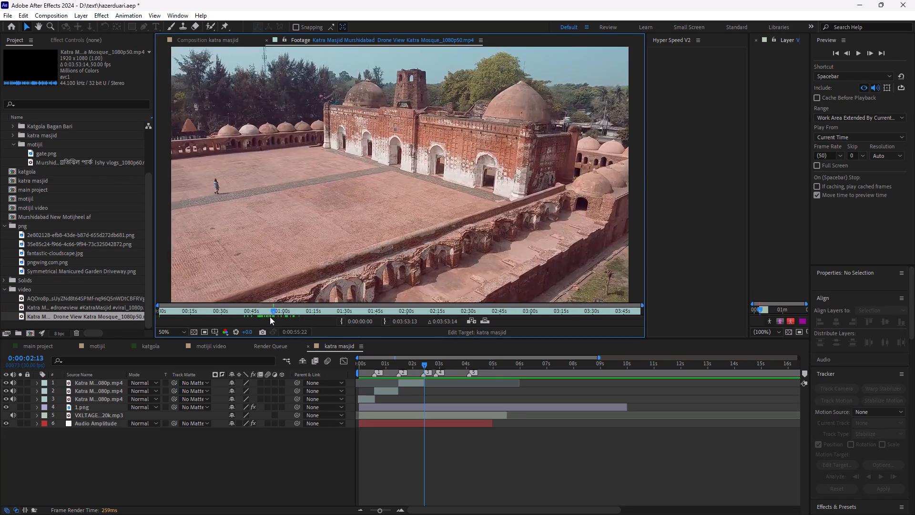
drag(270, 317, 258, 317)
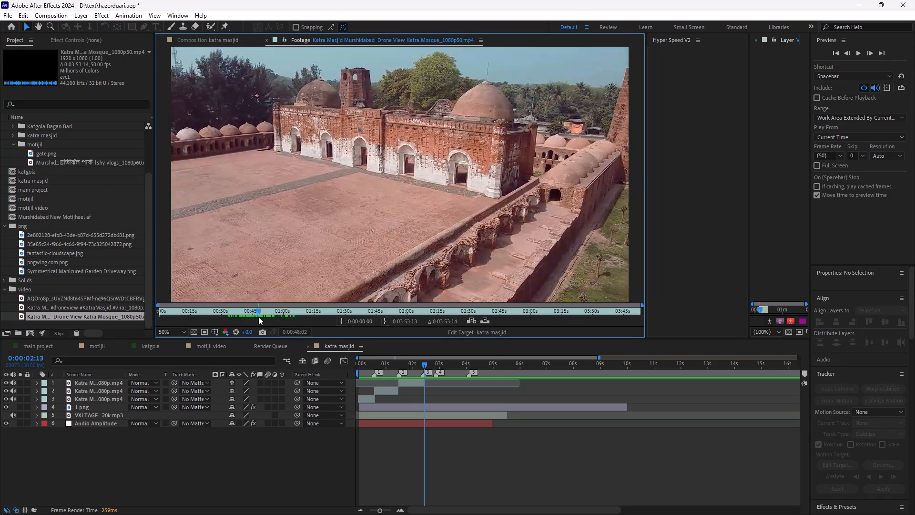
drag(258, 317, 207, 315)
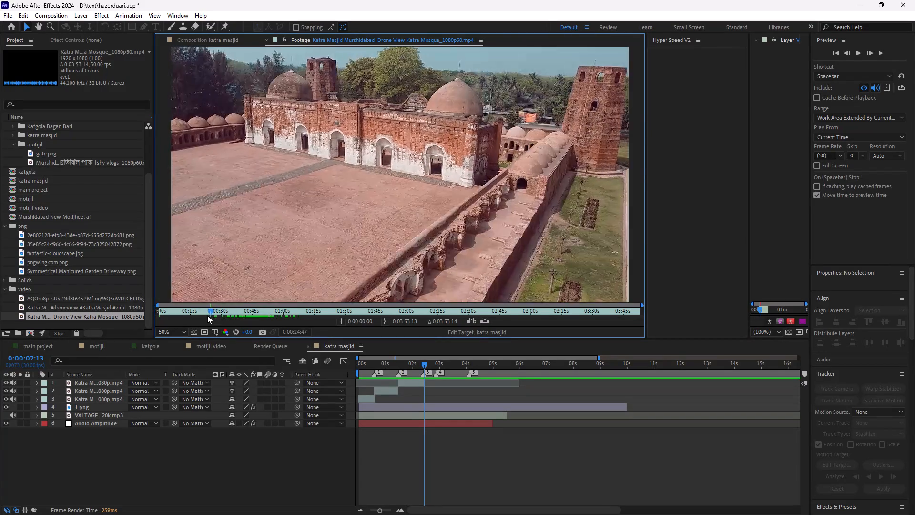
drag(207, 315, 219, 315)
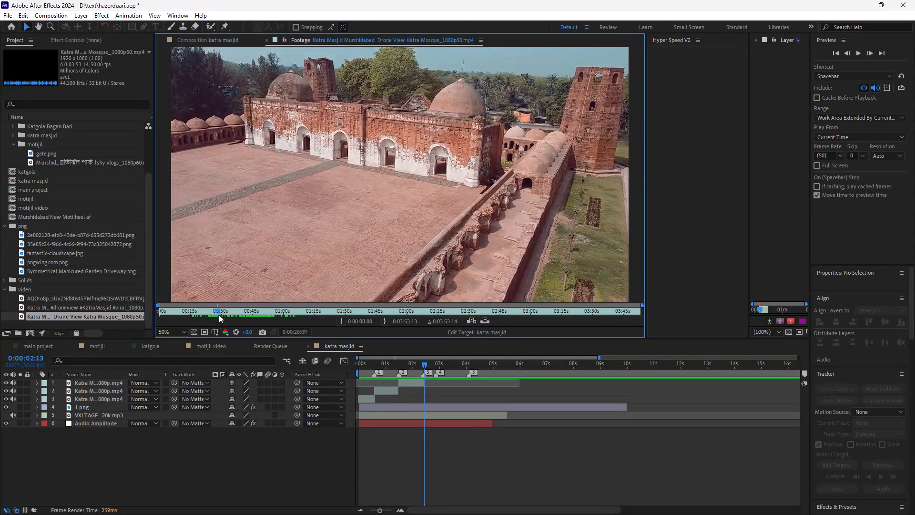
drag(219, 315, 216, 315)
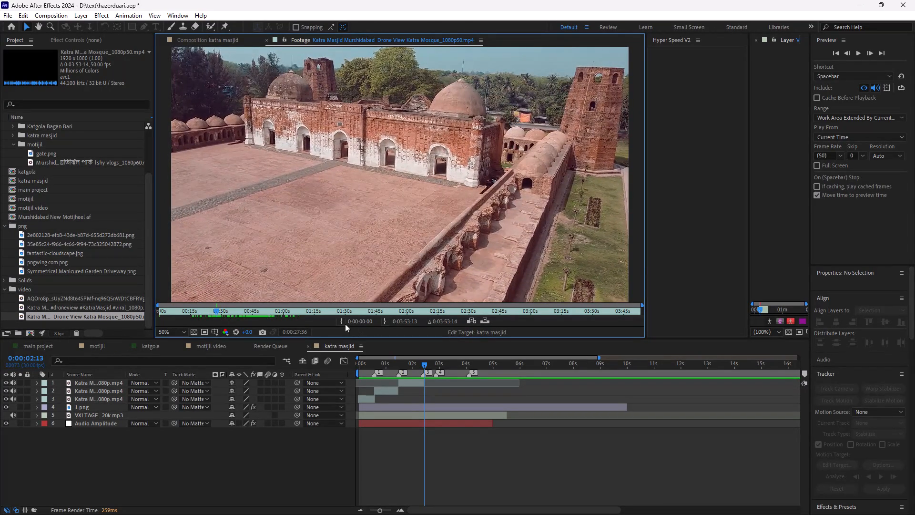
click(344, 323)
Move the Katra Mosque footage's In point to 0:00:52:10, on the courtyard view with the arcaded wall.
drag(227, 311, 232, 313)
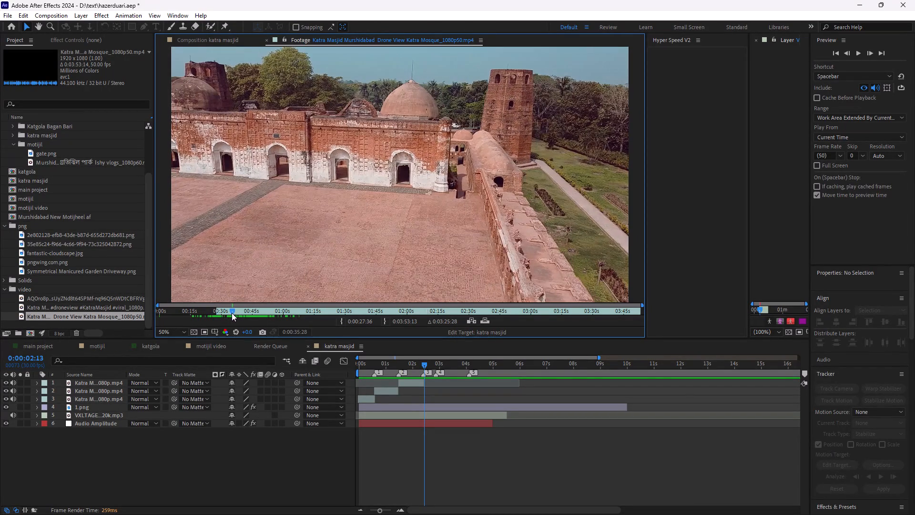
drag(232, 313, 218, 315)
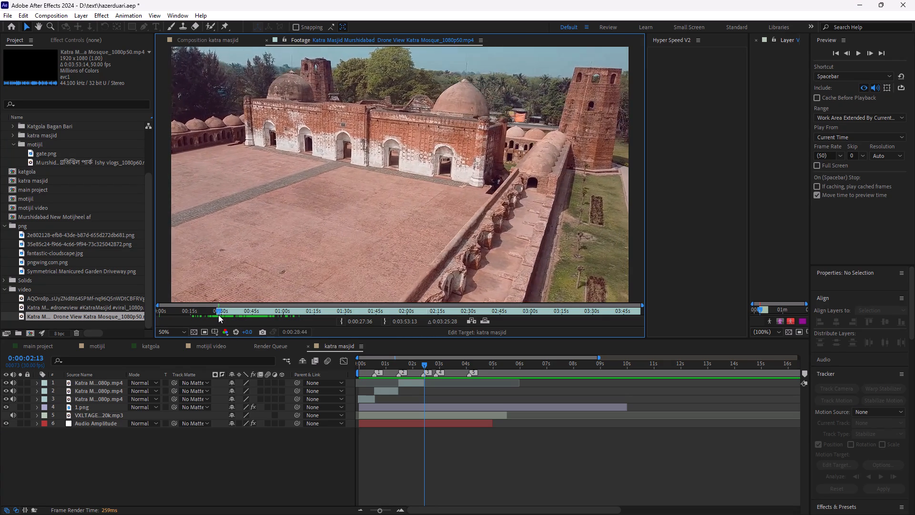
drag(218, 315, 279, 316)
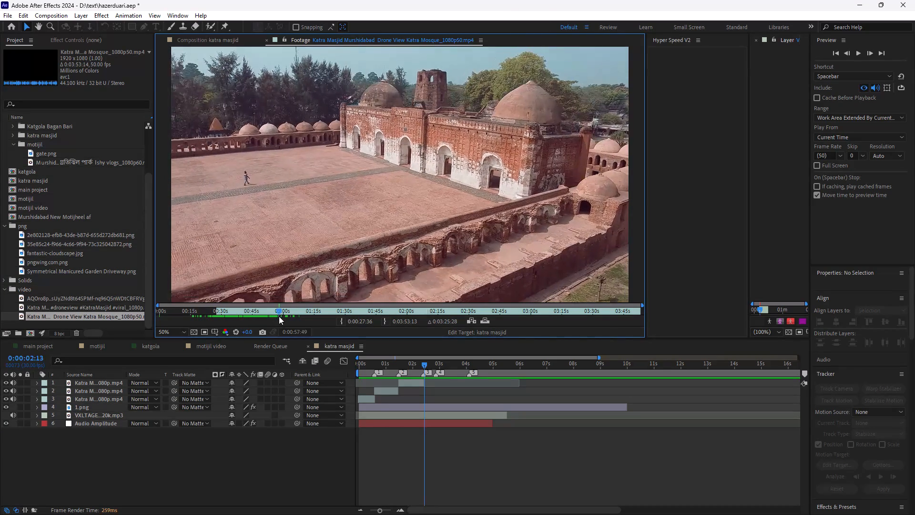
drag(279, 316, 277, 316)
click(346, 322)
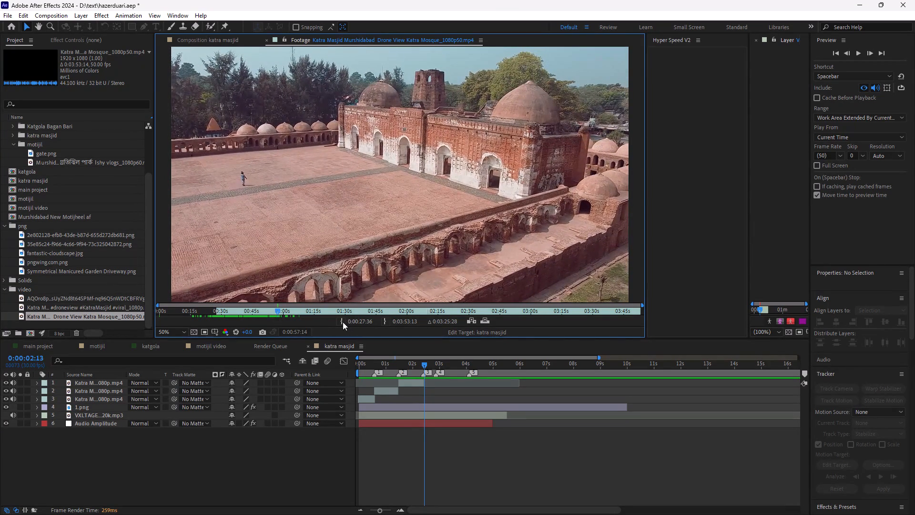
click(343, 322)
drag(281, 309, 292, 311)
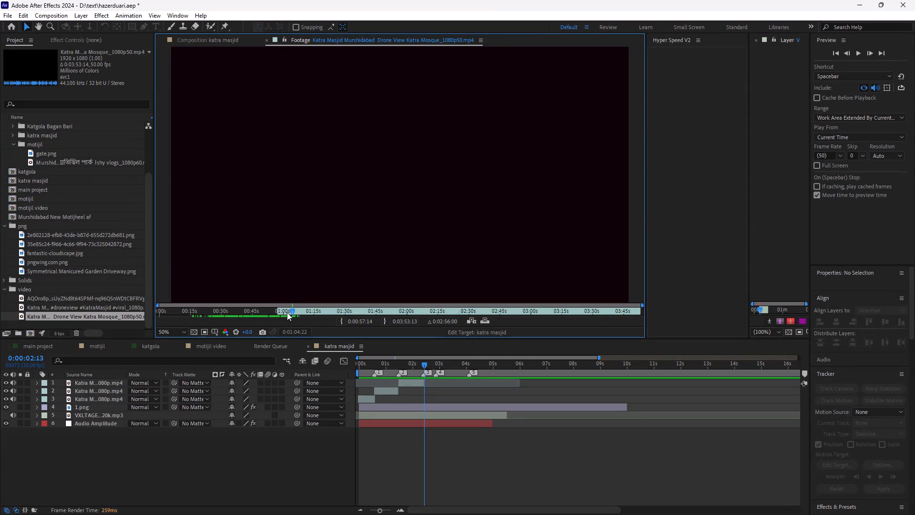
drag(274, 312, 264, 315)
Set the footage's Out point at 0:01:03:49 and overlay the range into the katra masjid composition at 0:00:02:13.
click(289, 311)
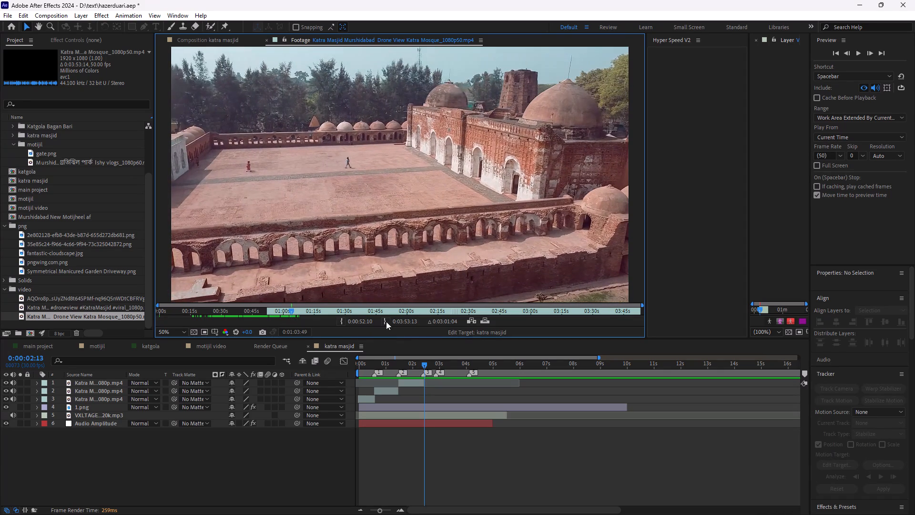
click(386, 321)
click(484, 320)
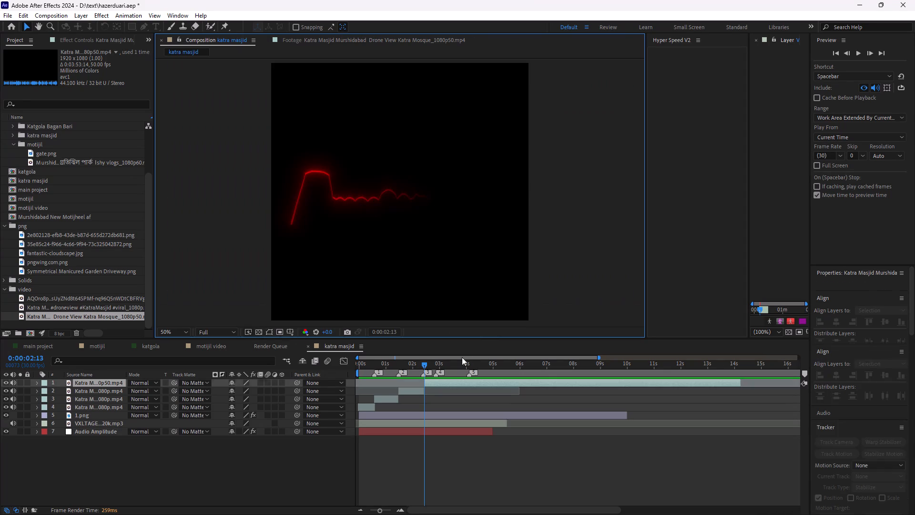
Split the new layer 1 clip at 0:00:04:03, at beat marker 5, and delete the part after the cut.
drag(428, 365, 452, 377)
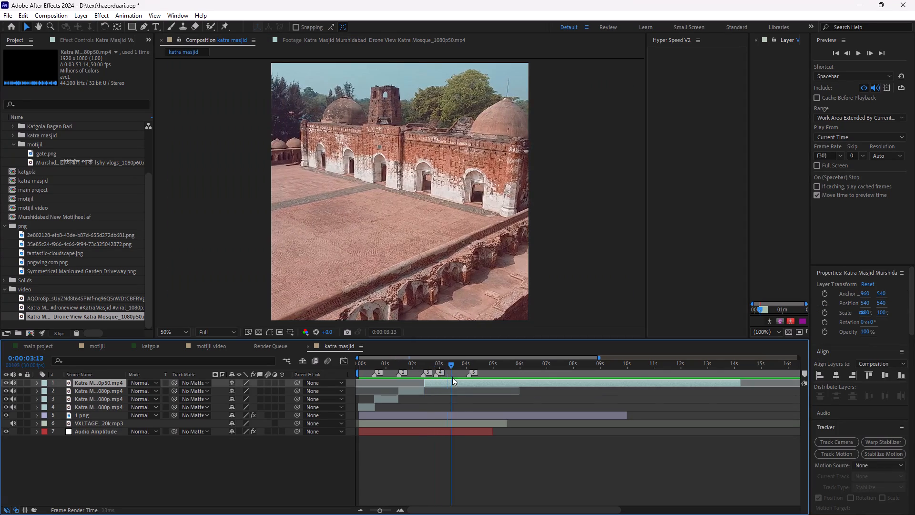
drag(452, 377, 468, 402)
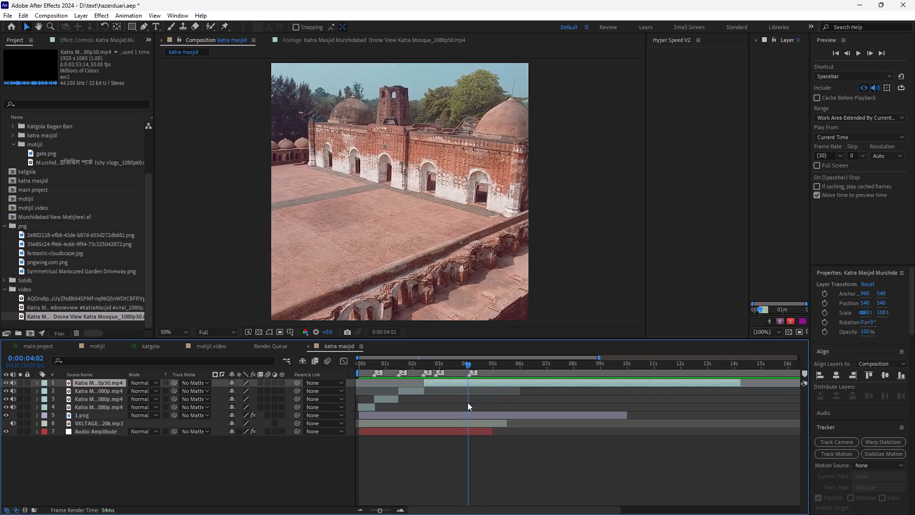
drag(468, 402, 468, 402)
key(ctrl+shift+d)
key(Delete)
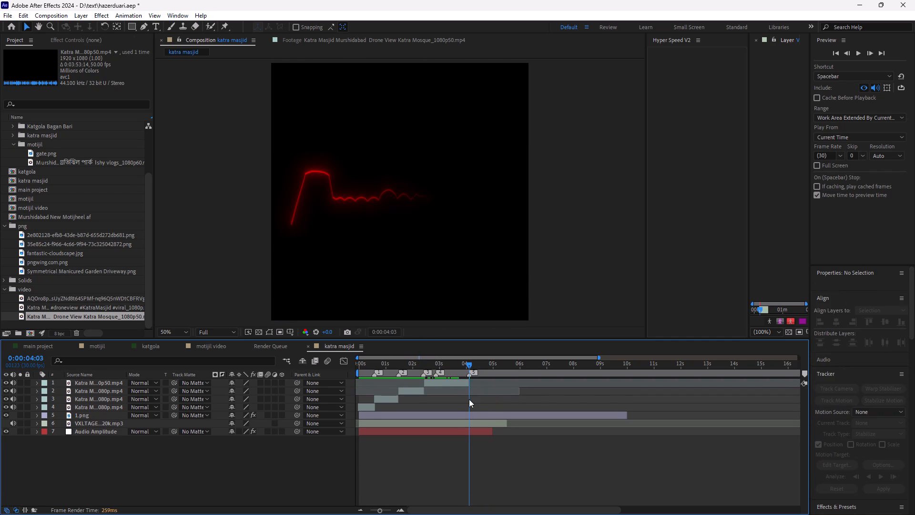
Split the layer 1 clip at 0:00:02:27, at beat marker 4, and delete the part after the cut.
drag(474, 362, 437, 385)
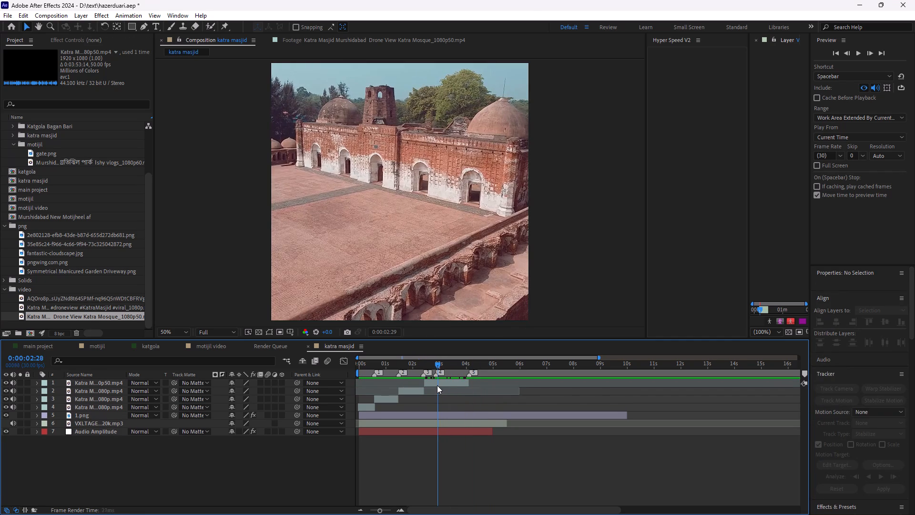
drag(437, 385, 437, 388)
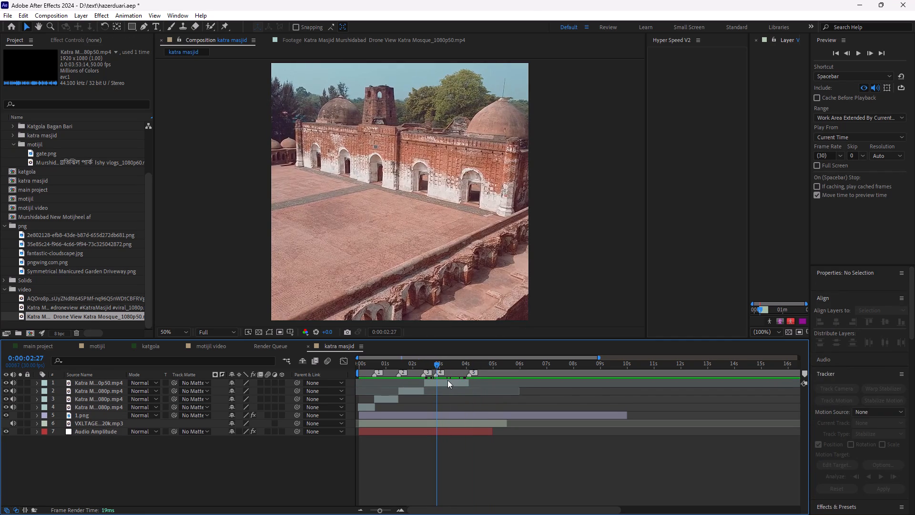
ctrl+click(447, 380)
key(ctrl+shift+d)
key(Delete)
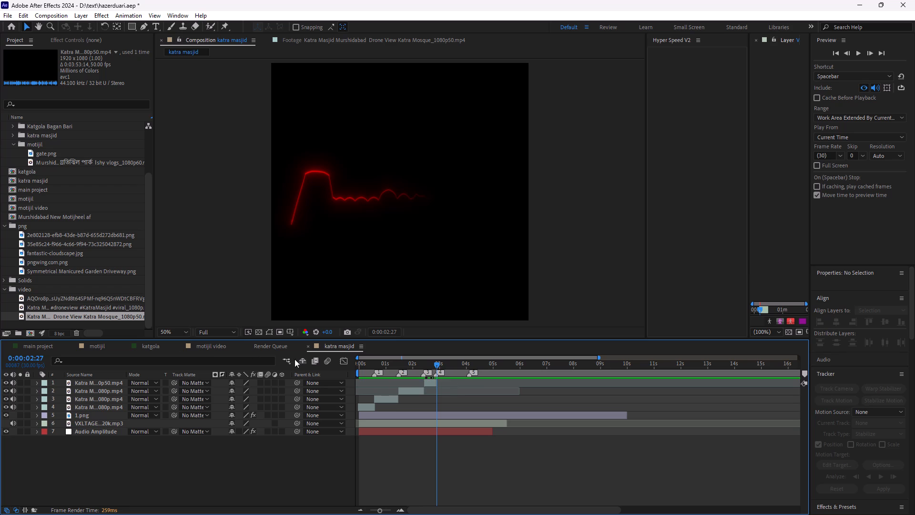
Reopen the Katra Mosque footage and shift its range to In 0:00:59:41 and Out 0:02:39:17.
double_click(86, 315)
drag(292, 312, 445, 325)
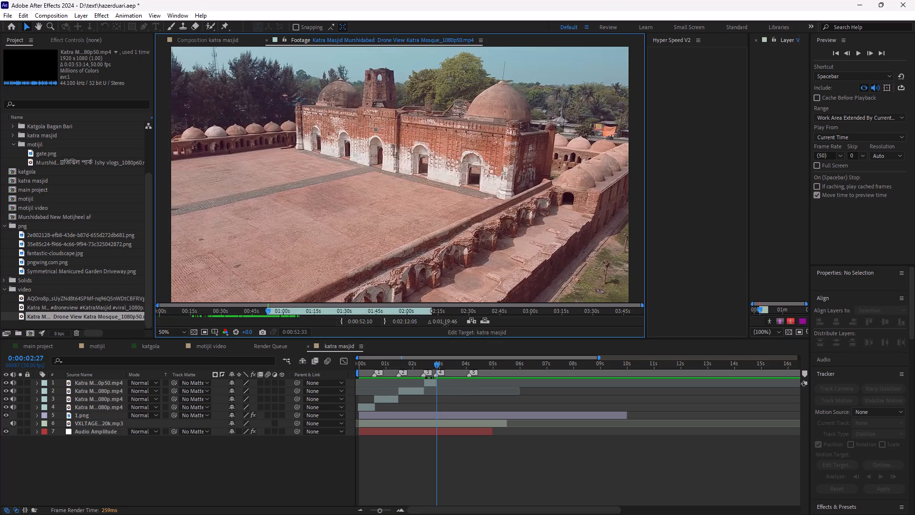
drag(445, 325, 488, 326)
drag(264, 308, 279, 311)
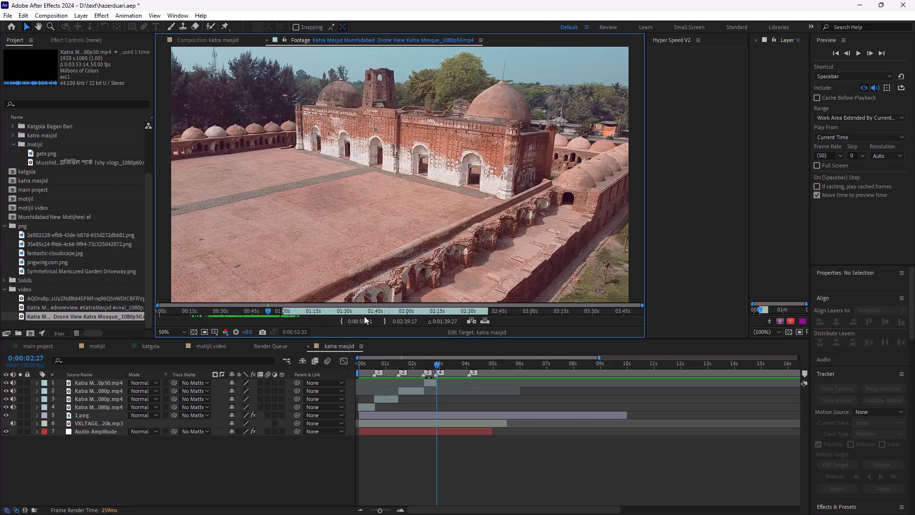
Find the corner view over the row of small domes and set the footage's In point at 0:01:47:09.
drag(273, 309, 351, 315)
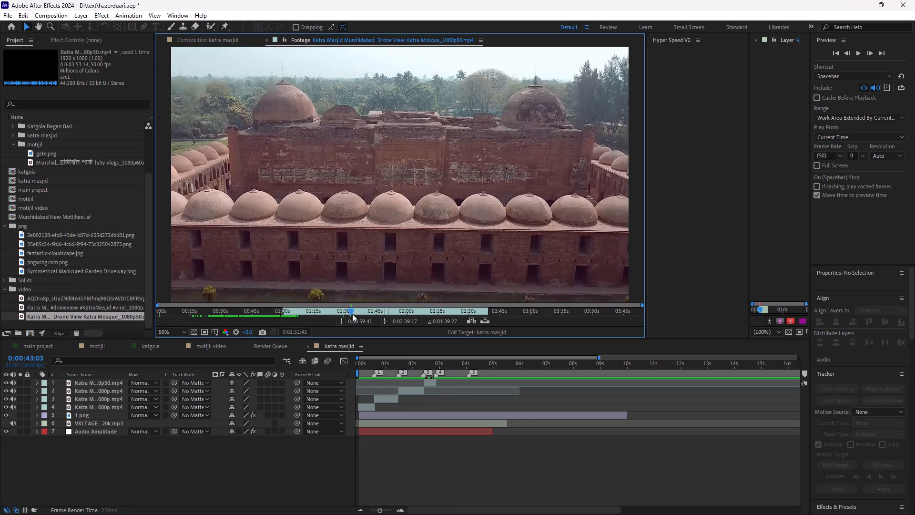
drag(352, 313, 406, 319)
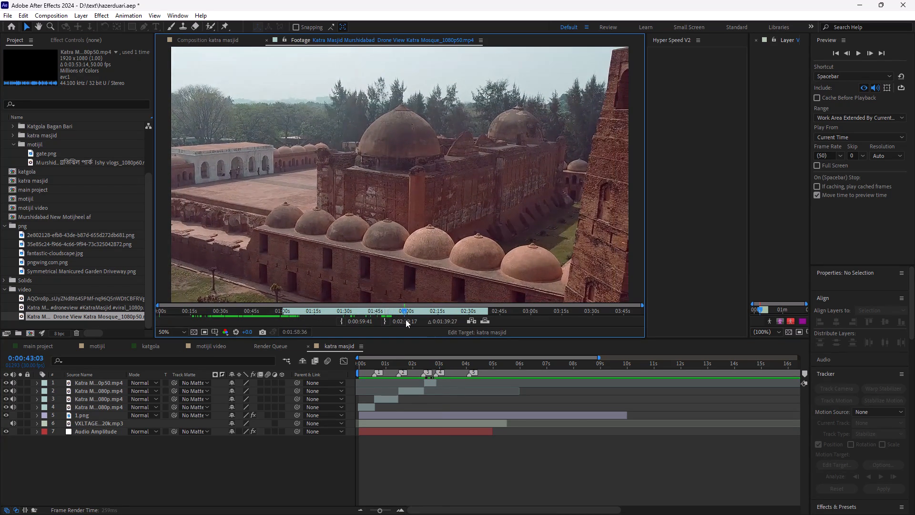
drag(406, 319, 374, 319)
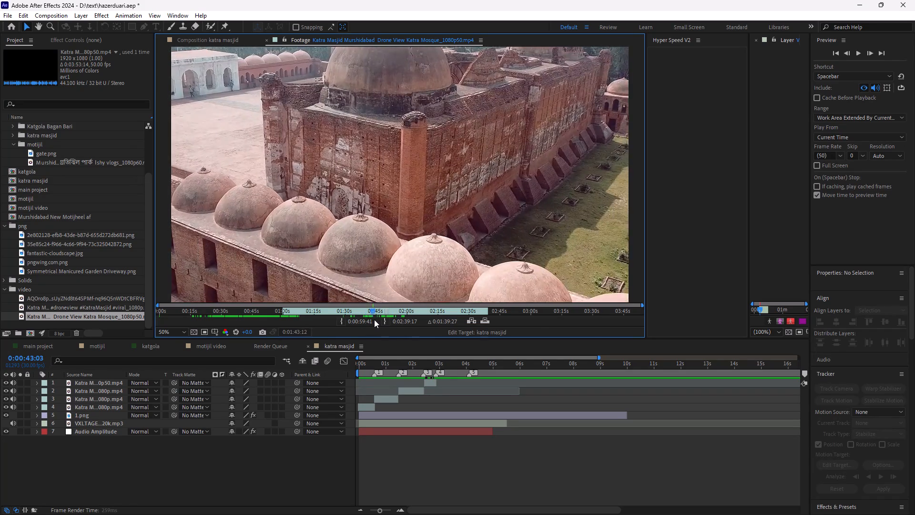
drag(374, 319, 392, 320)
click(343, 318)
drag(392, 312, 398, 314)
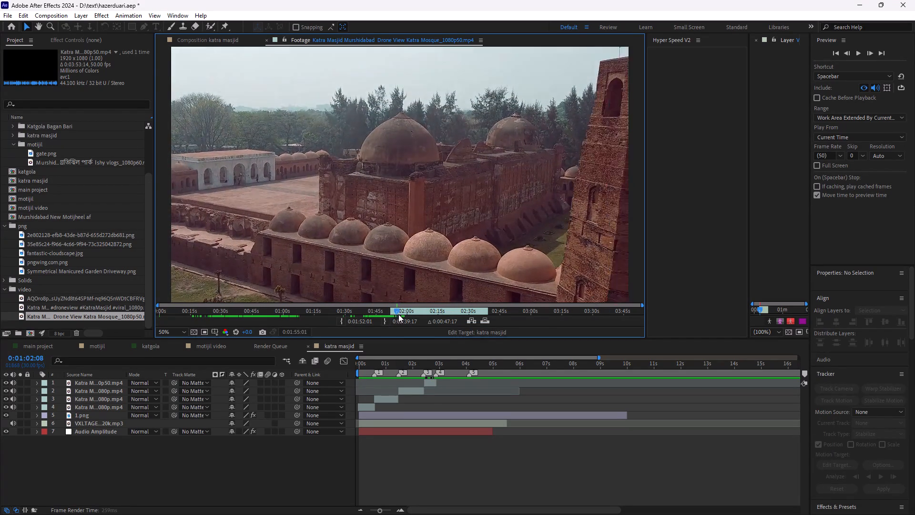
drag(398, 314, 389, 320)
drag(394, 312, 388, 314)
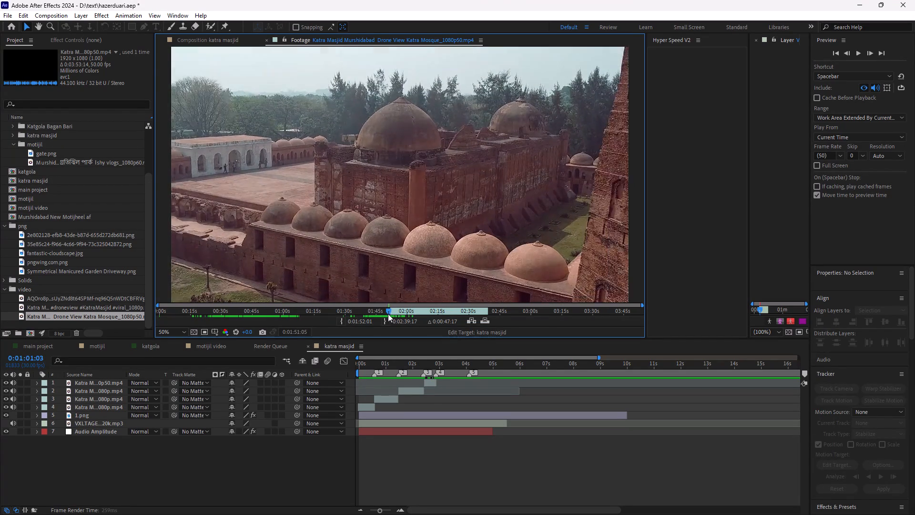
drag(388, 314, 386, 314)
drag(391, 312, 381, 315)
Set the footage's Out point at 0:01:58:47 and overlay the range into the katra masjid composition.
drag(385, 312, 391, 313)
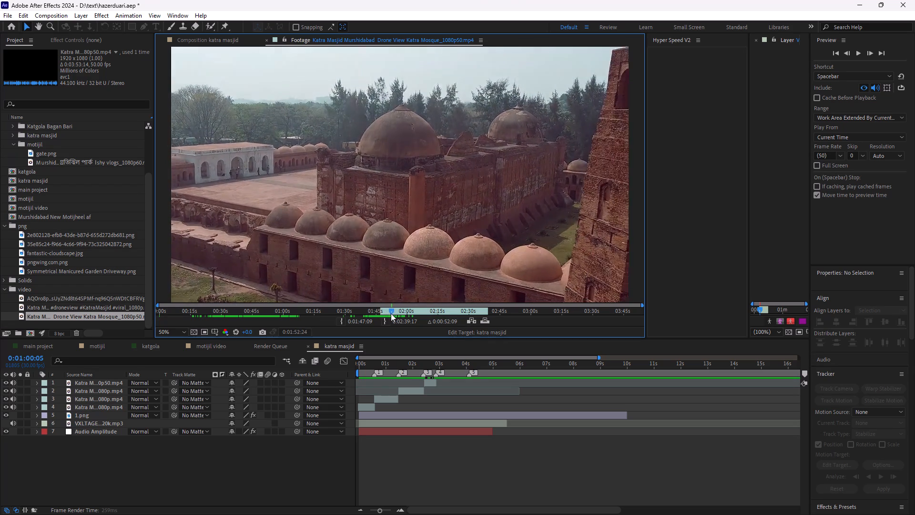
drag(391, 313, 404, 317)
click(385, 321)
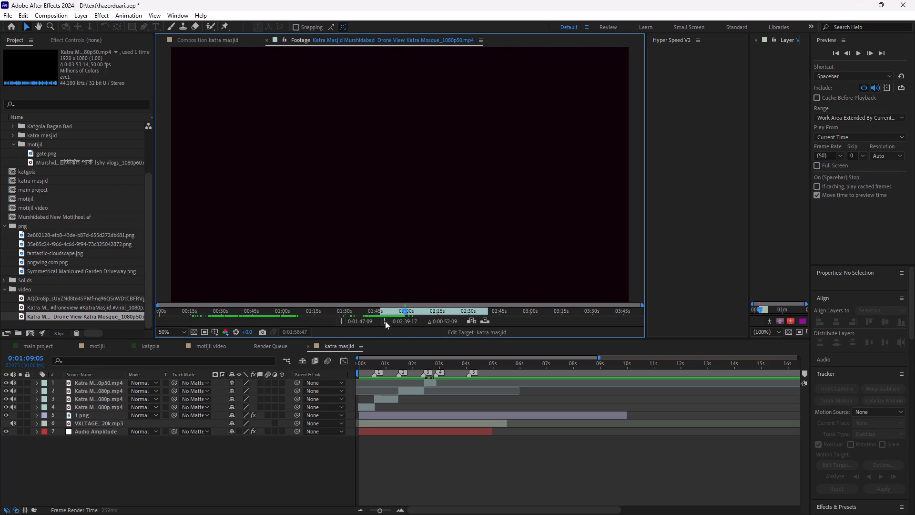
click(485, 321)
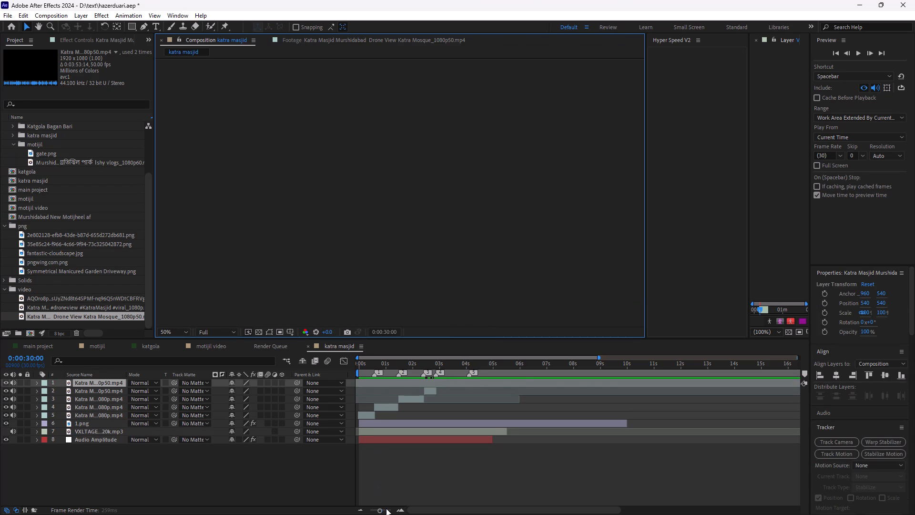
Move the new layer 1 clip from the composition's end to start at 0:00:02:27, where the layer 2 clip ends.
drag(385, 509, 364, 502)
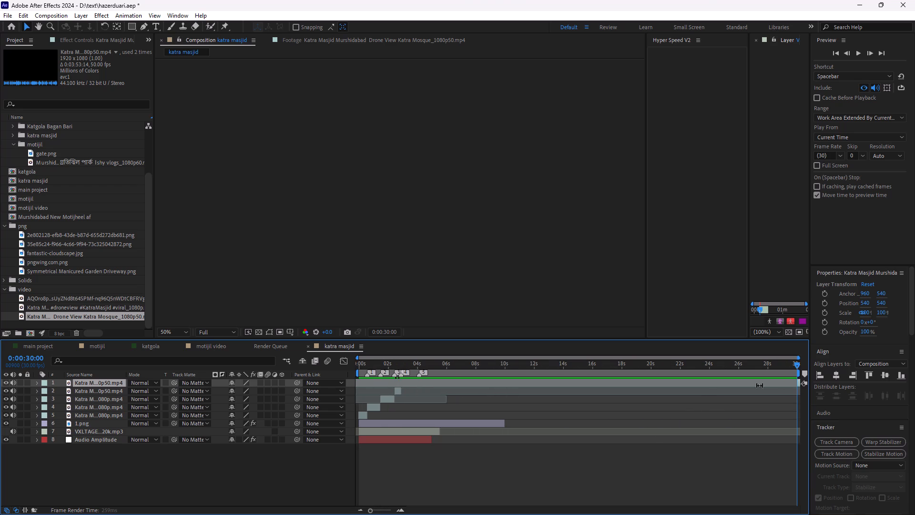
drag(799, 385, 794, 388)
drag(794, 388, 404, 403)
key(i)
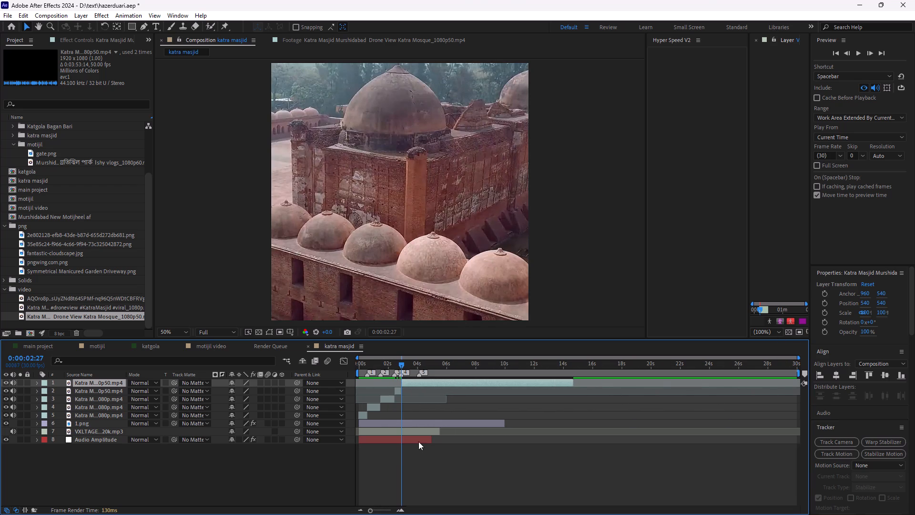
Split the layer 1 clip at 0:00:04:03, at beat marker 5, and delete the part after the cut.
drag(369, 508, 387, 508)
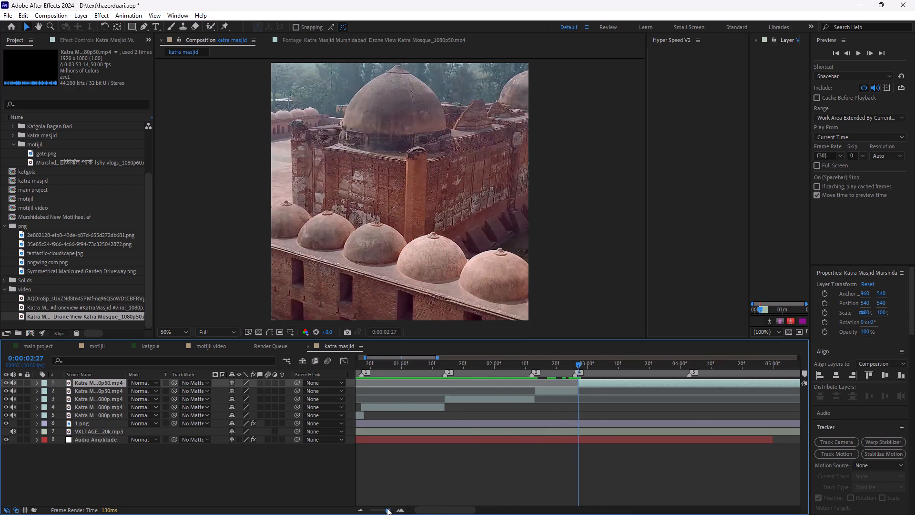
drag(387, 508, 386, 508)
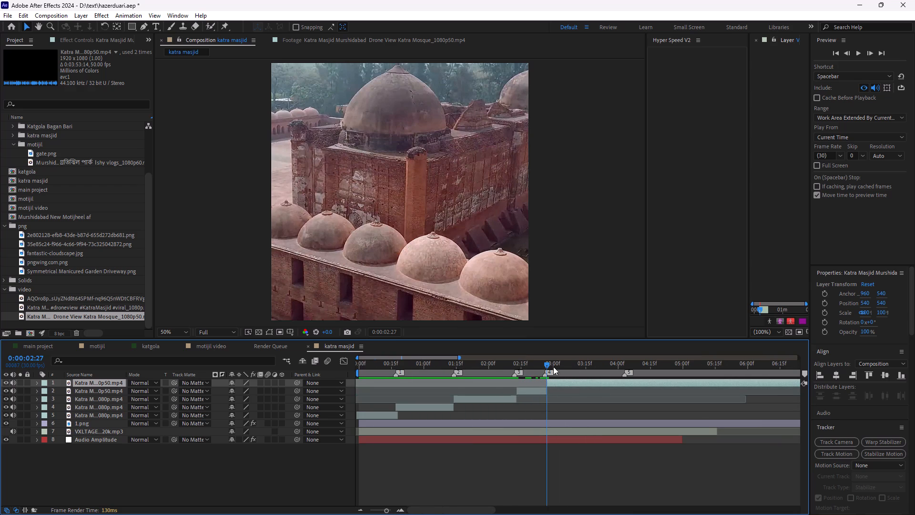
drag(549, 362, 626, 380)
ctrl+click(627, 385)
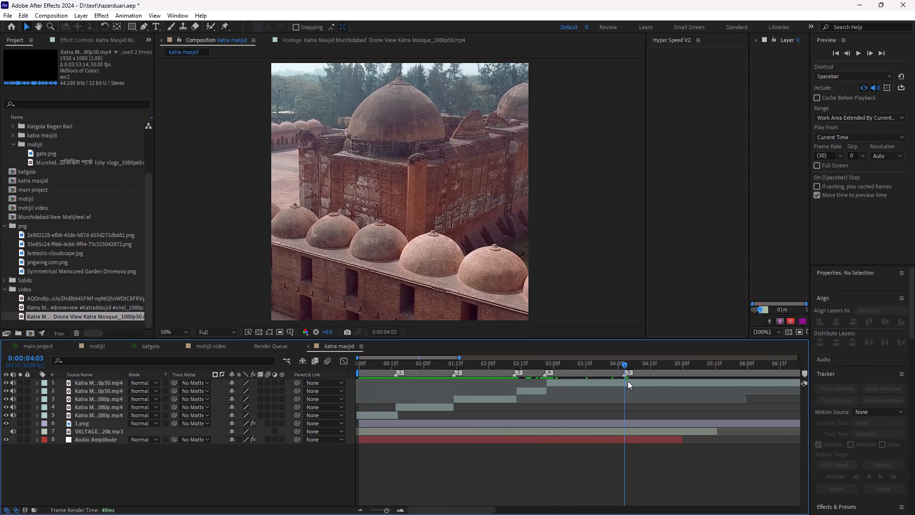
ctrl+click(628, 381)
key(ctrl+shift+d)
key(Delete)
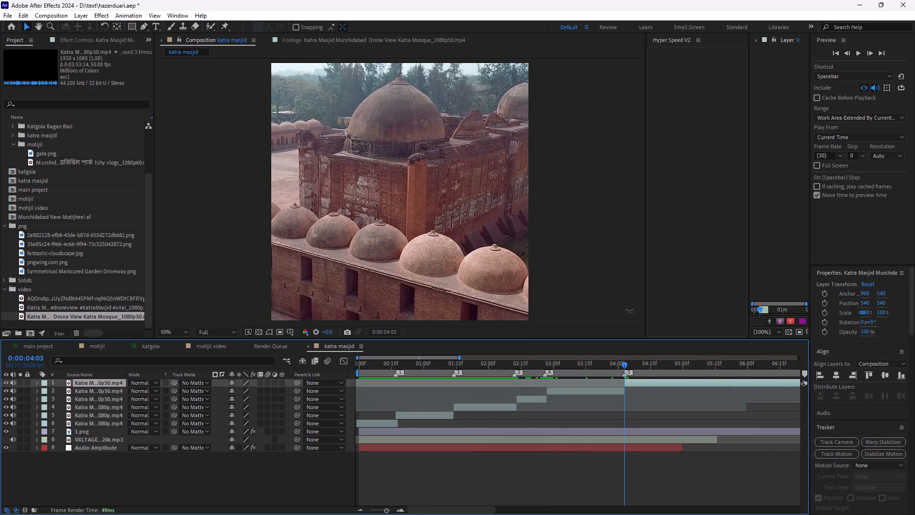
key(Delete)
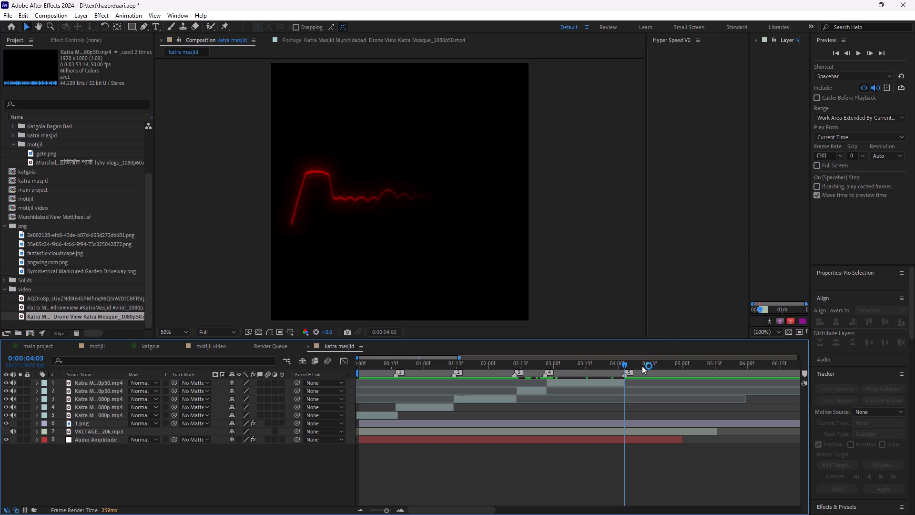
Close the Hyper Speed V2 panel.
click(673, 42)
right_click(673, 42)
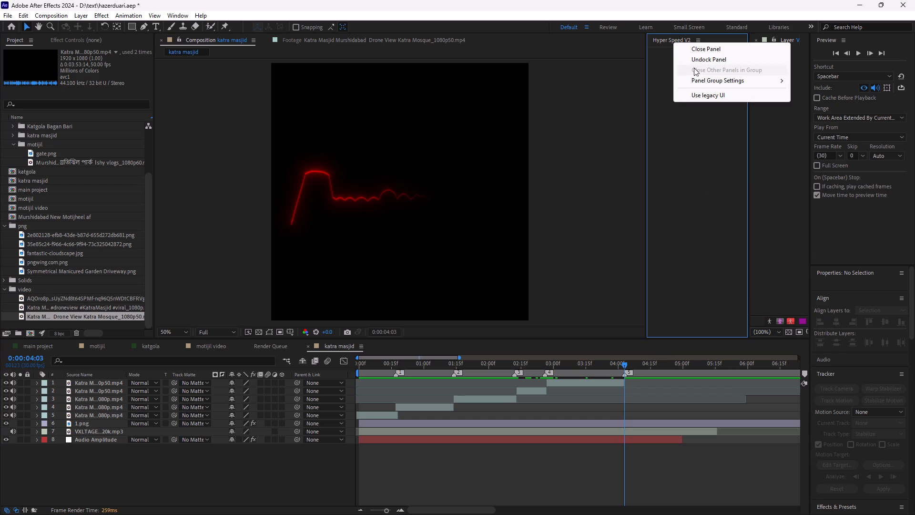
click(698, 51)
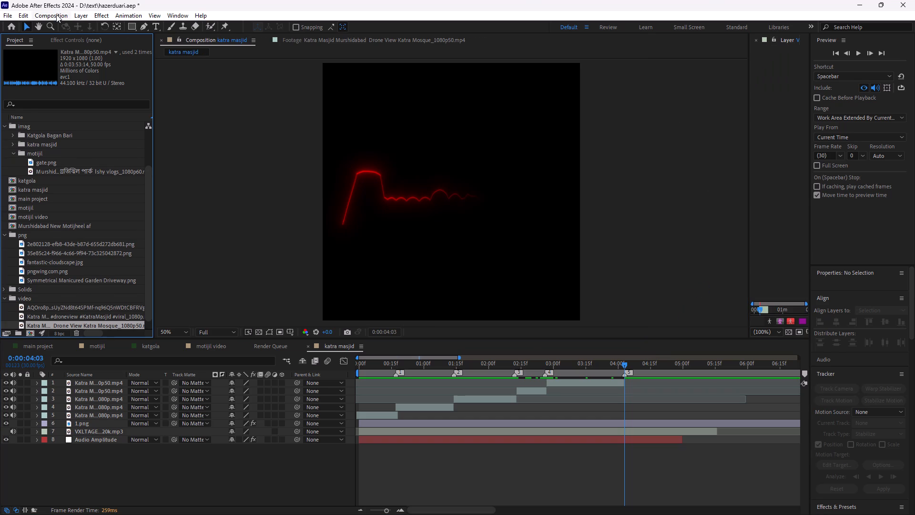
Look through the Preferences categories, from General to Audio Output Mapping, for the script access options.
click(56, 14)
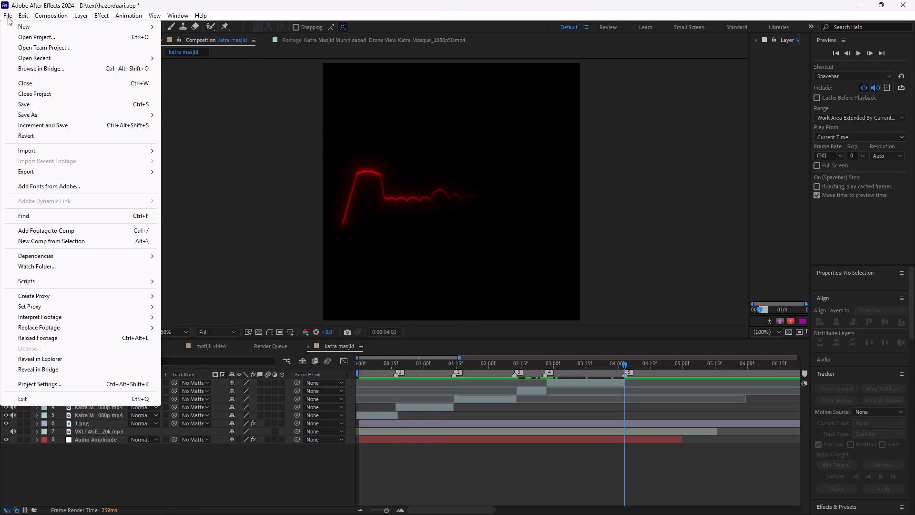
click(61, 304)
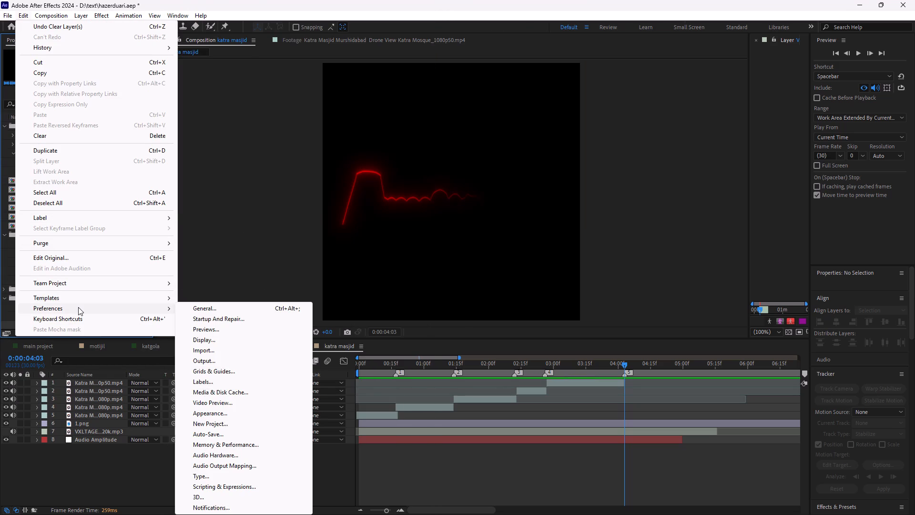
click(228, 310)
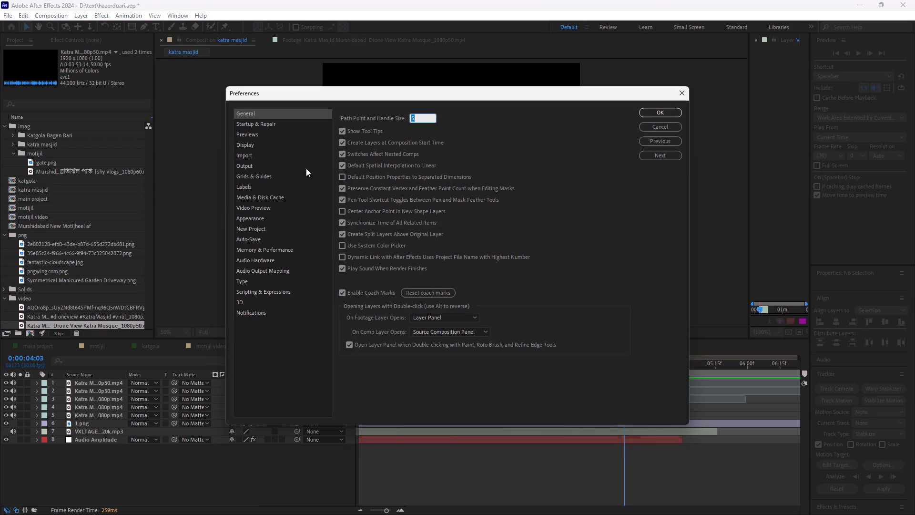
click(265, 197)
click(265, 206)
click(262, 220)
click(262, 230)
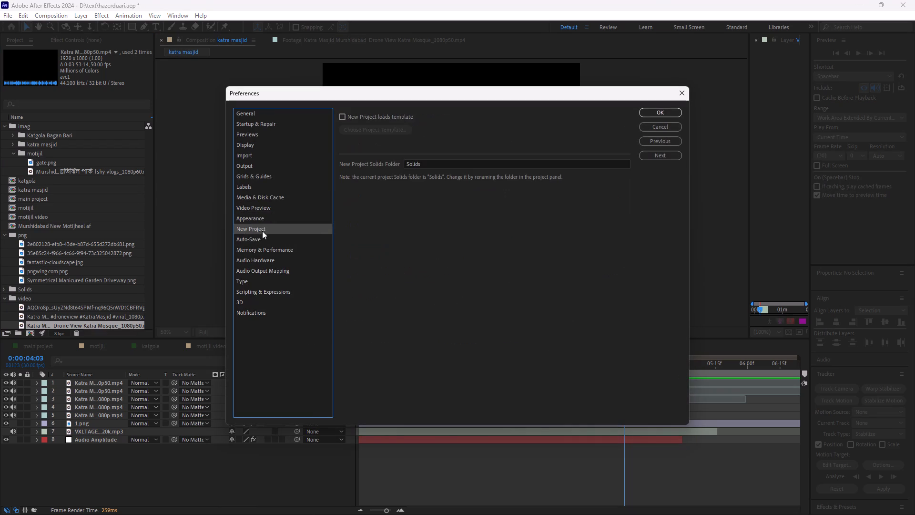
click(258, 237)
click(260, 245)
click(255, 118)
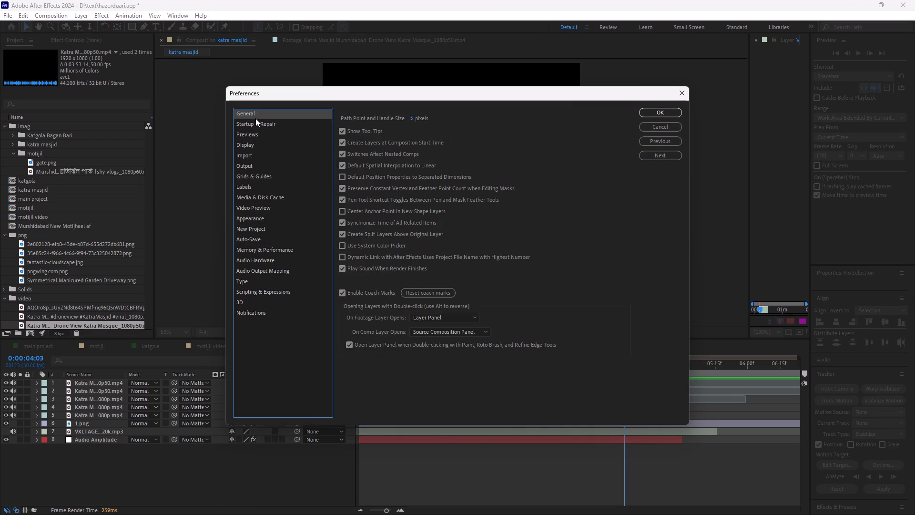
click(256, 121)
click(256, 130)
click(256, 137)
click(256, 148)
click(259, 163)
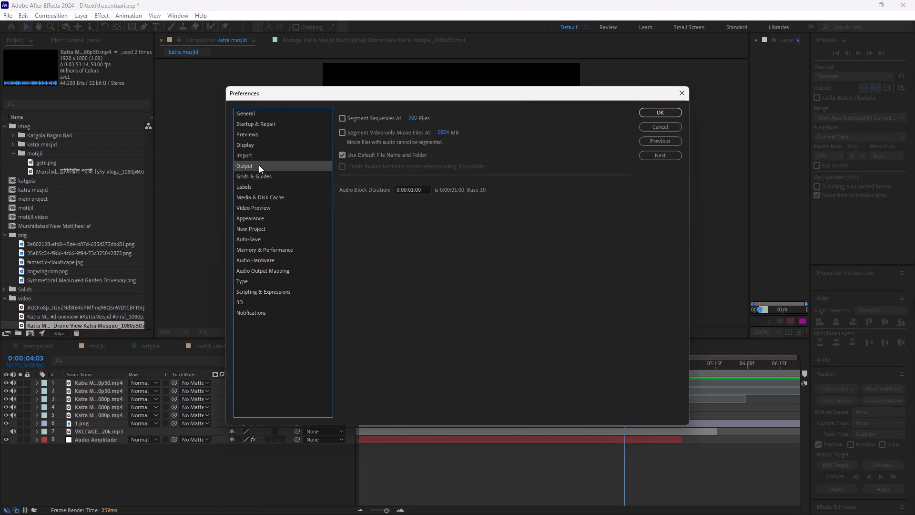
click(259, 175)
click(259, 184)
click(253, 196)
click(254, 208)
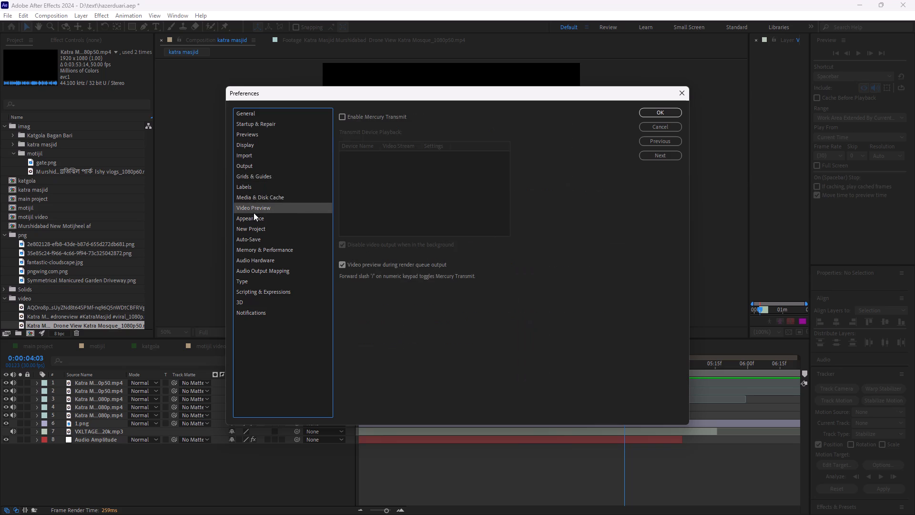
click(253, 216)
click(255, 222)
click(258, 232)
click(260, 242)
drag(259, 254, 258, 259)
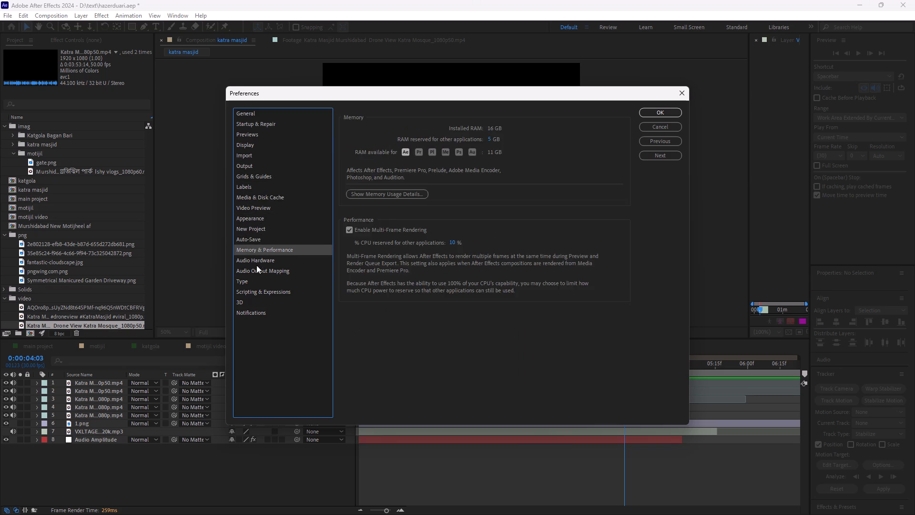
click(256, 269)
Enable Allow Scripts to Write Files and Access Network in the Scripting & Expressions preferences.
click(255, 290)
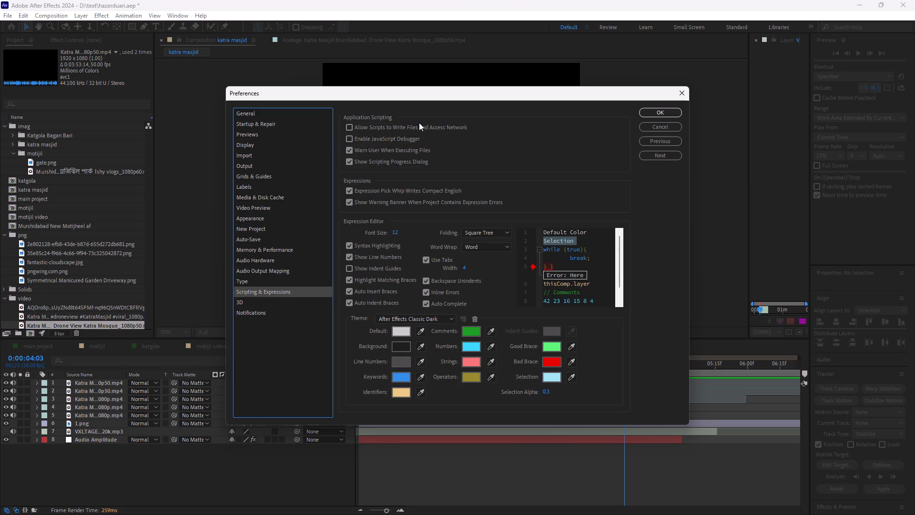
click(419, 124)
click(655, 115)
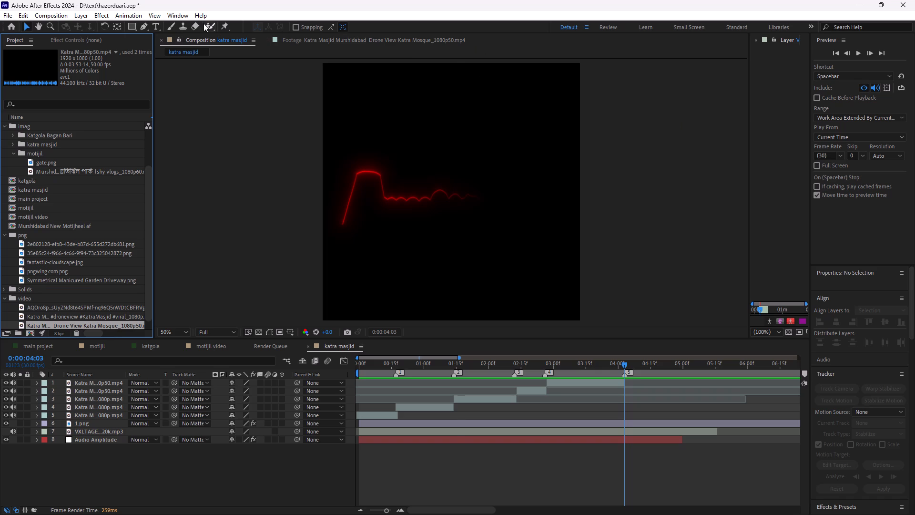
Open the Hyper Speed V2 script panel.
click(182, 16)
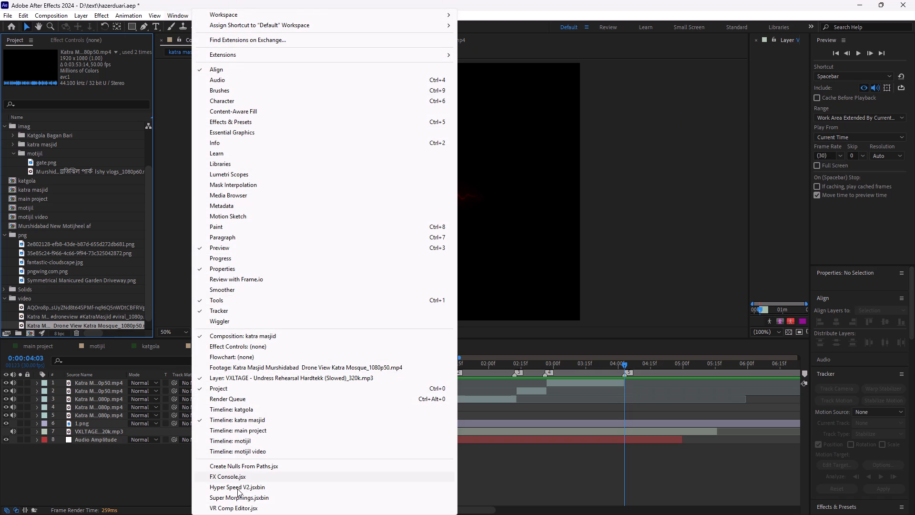
click(237, 489)
key(ctrl+space)
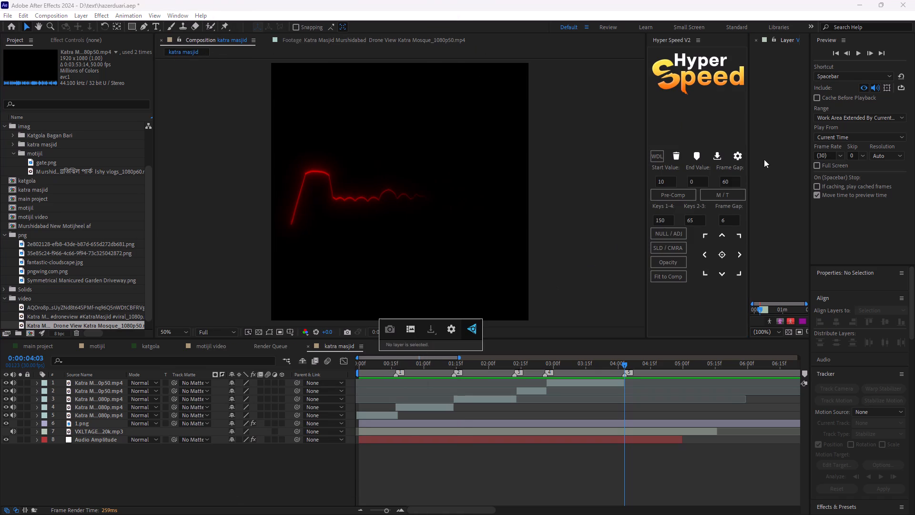
click(443, 472)
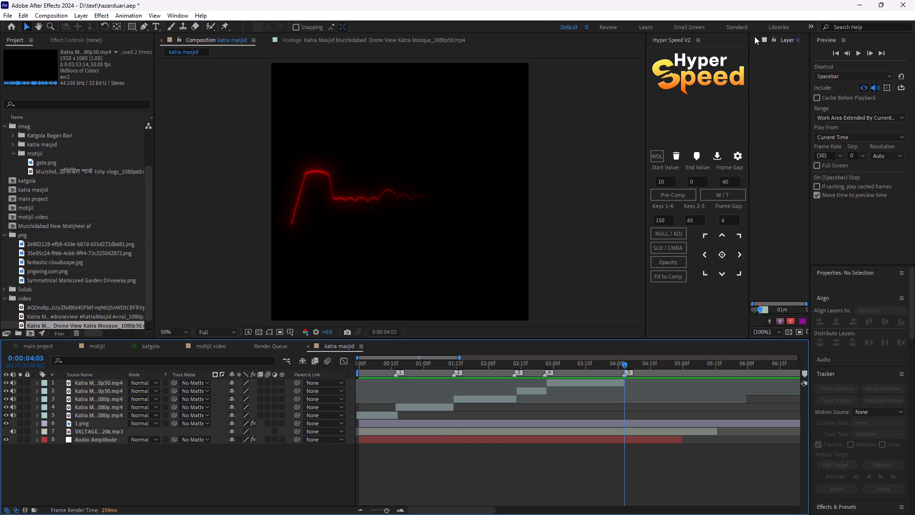
Close the Layer viewer beside the Hyper Speed V2 panel.
click(758, 39)
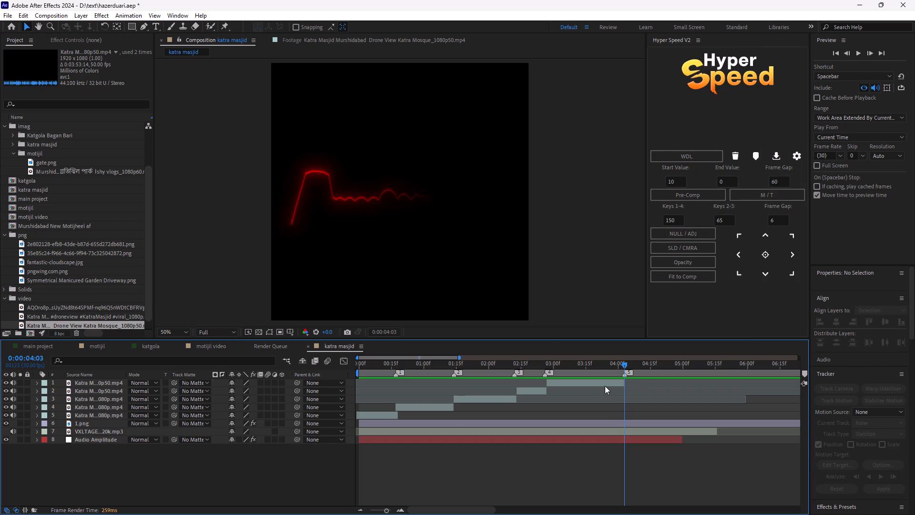
Pre-compose the five mosque clips, layers 1 to 5, into separate numbered compositions with Hyper Speed's Pre-Comp function.
click(605, 386)
ctrl+click(107, 417)
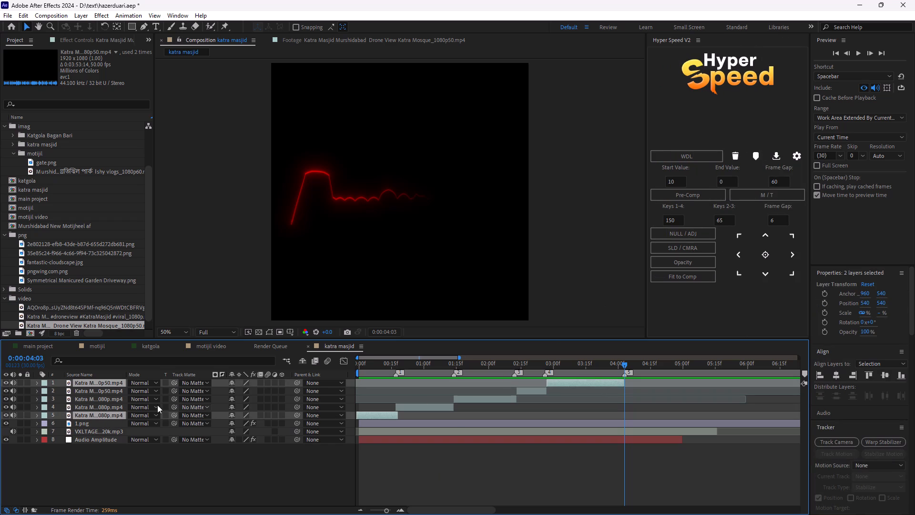
shift+click(373, 416)
click(686, 195)
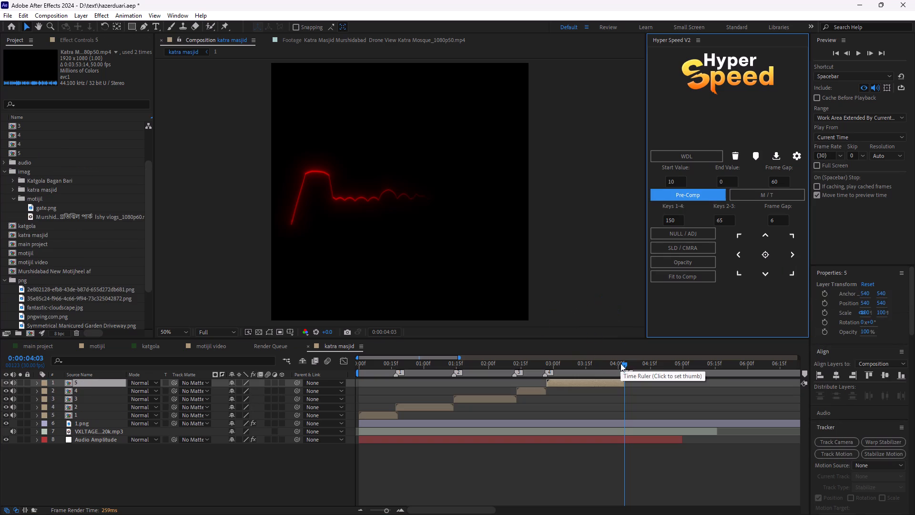
Preview the katra masjid composition from 0:00:00:00.
drag(624, 367, 295, 383)
key(space)
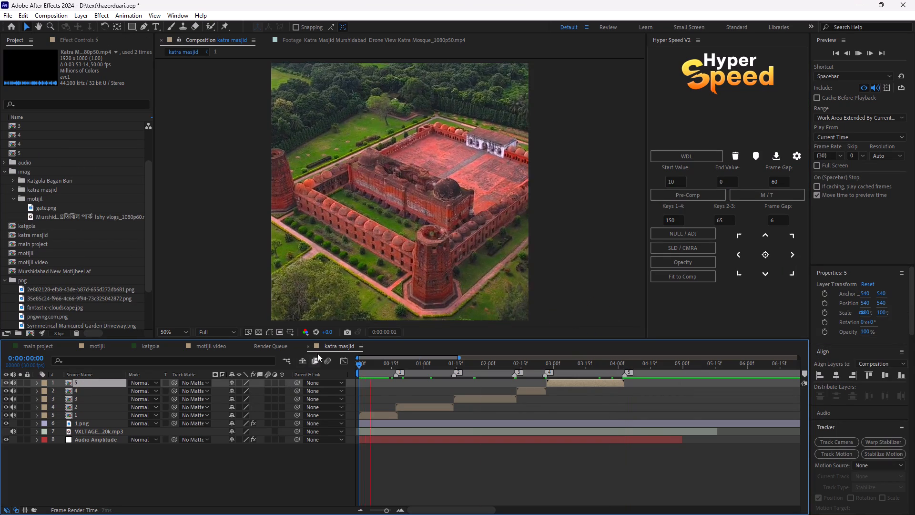
key(space)
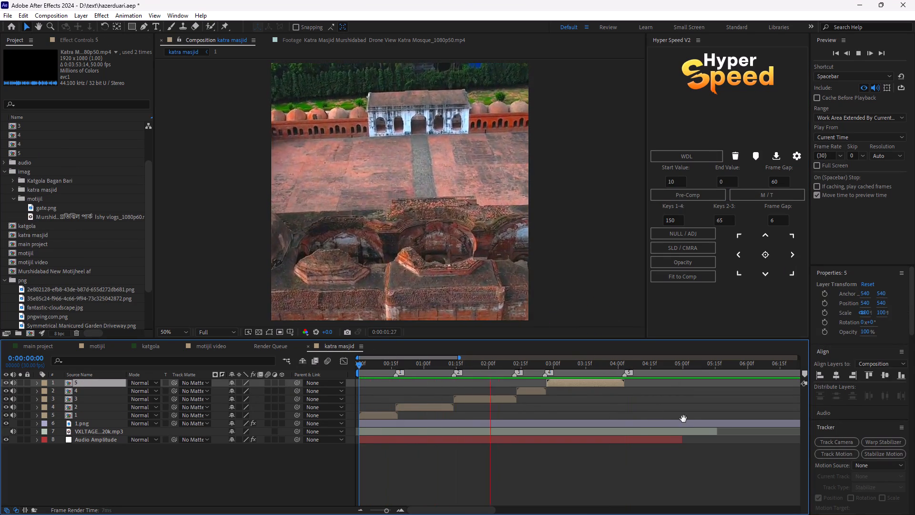
Adjust the system sound volume in the Windows quick settings and return to the composition's timeline.
click(853, 501)
click(808, 443)
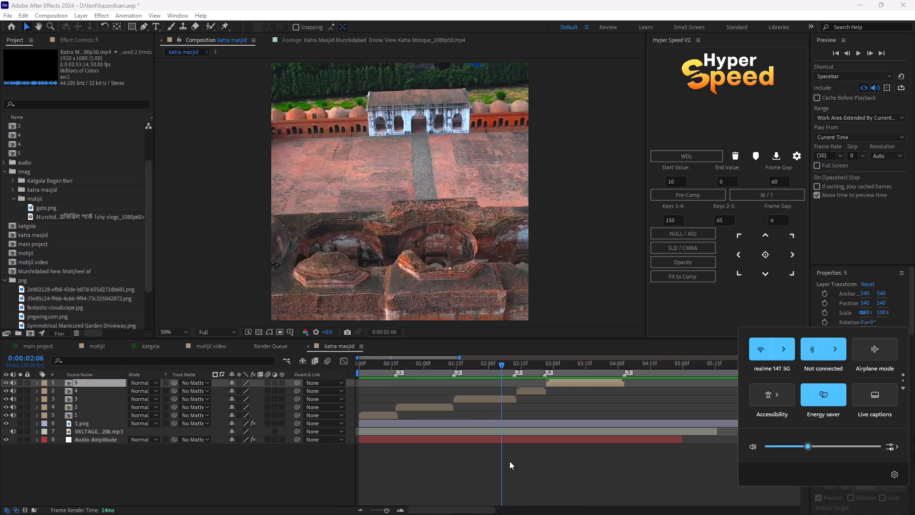
click(498, 457)
Play the katra masjid composition from the start and scrub through the clip transitions up to beat marker 4.
drag(499, 364, 313, 373)
key(space)
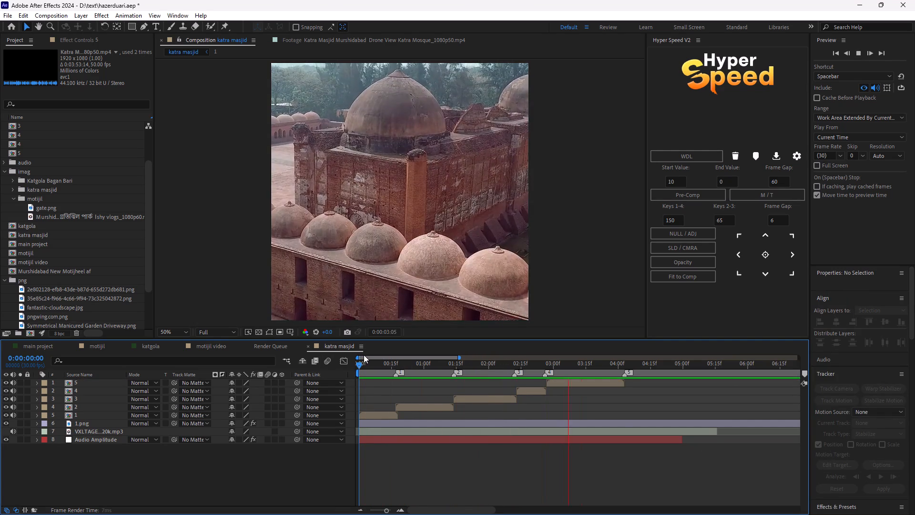
key(space)
drag(379, 370, 382, 371)
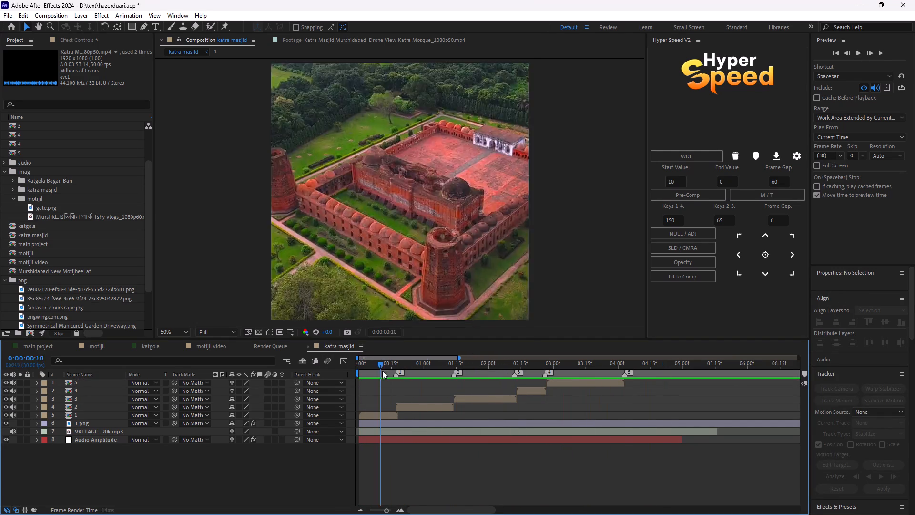
drag(382, 371, 464, 404)
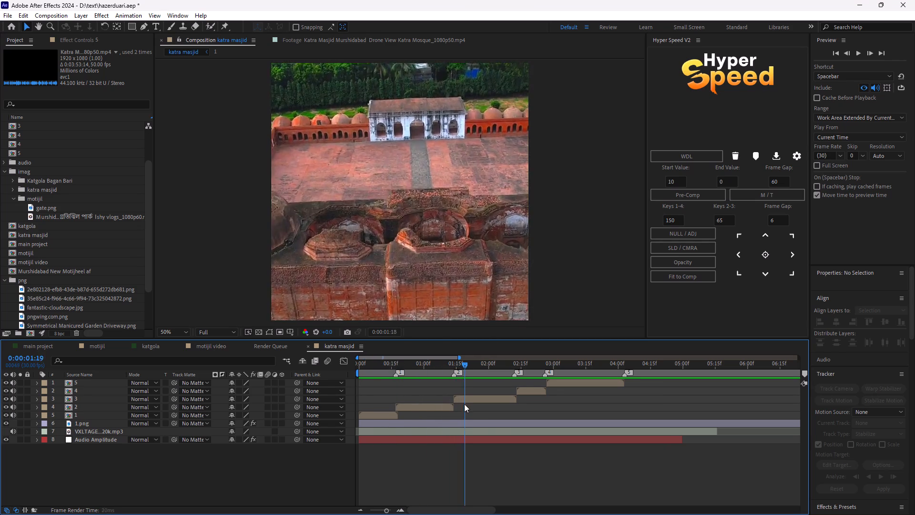
drag(464, 404, 455, 431)
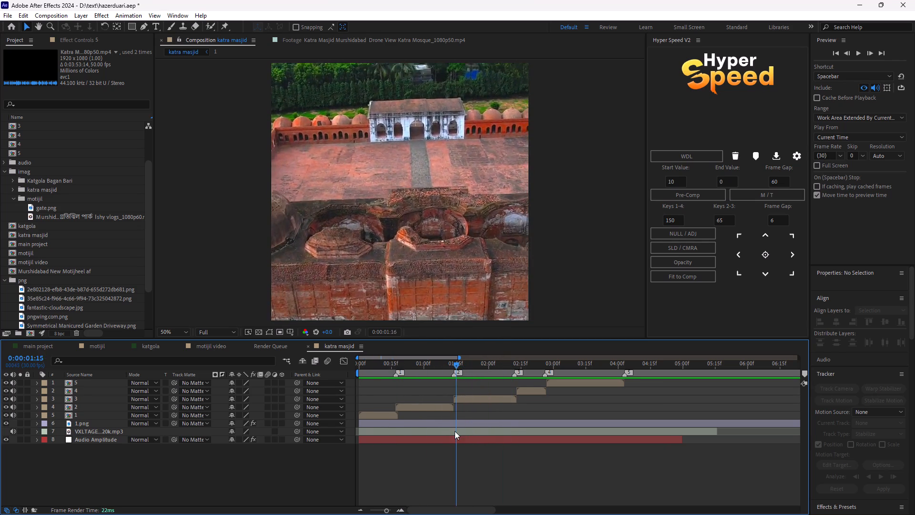
drag(455, 431, 492, 432)
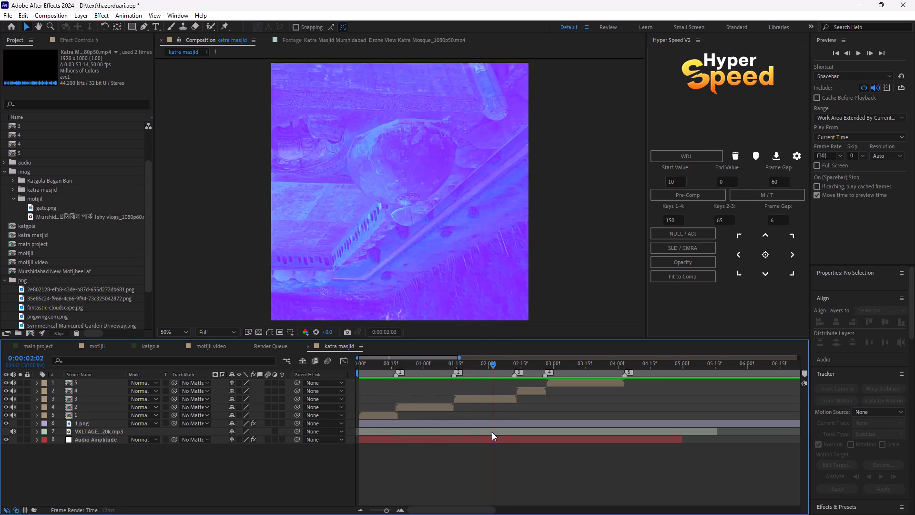
drag(492, 432, 529, 436)
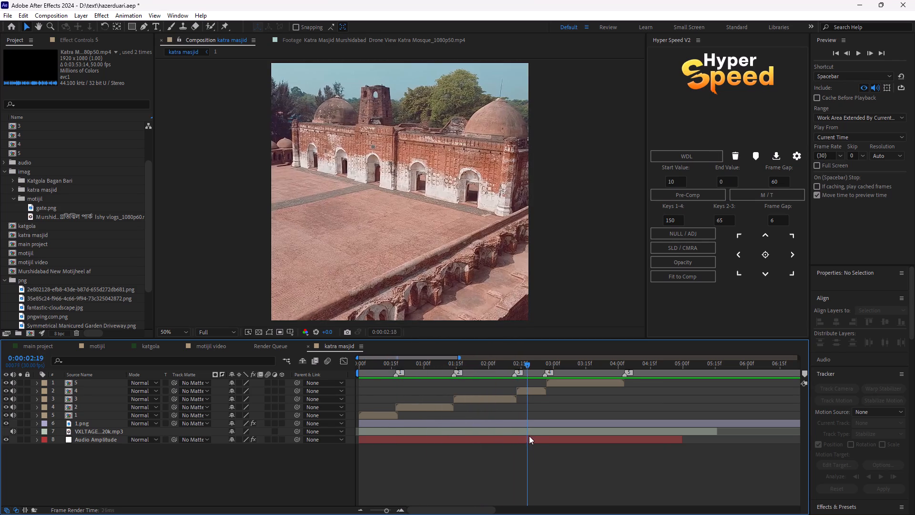
drag(529, 436, 550, 439)
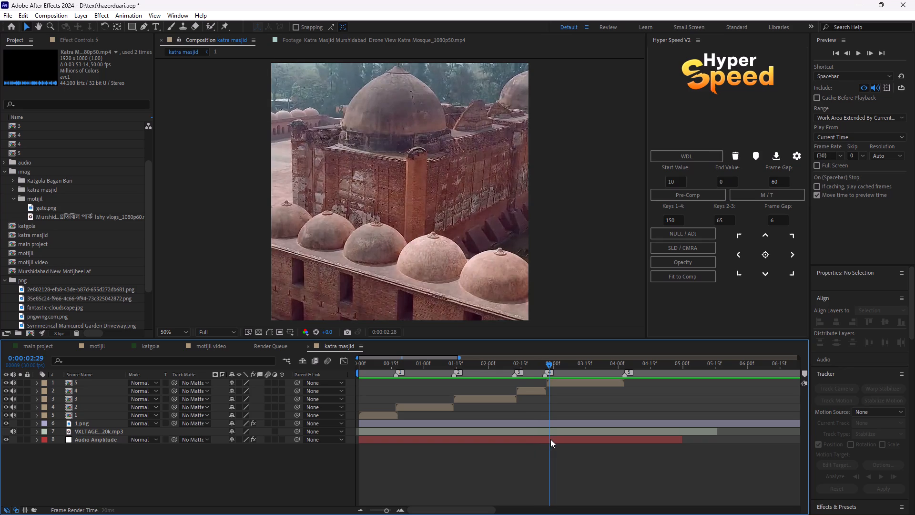
At 0:00:02:28, set the Scale of pre-comp layer 5 to 101%.
drag(550, 439, 549, 437)
click(567, 381)
key(s)
drag(248, 392, 252, 399)
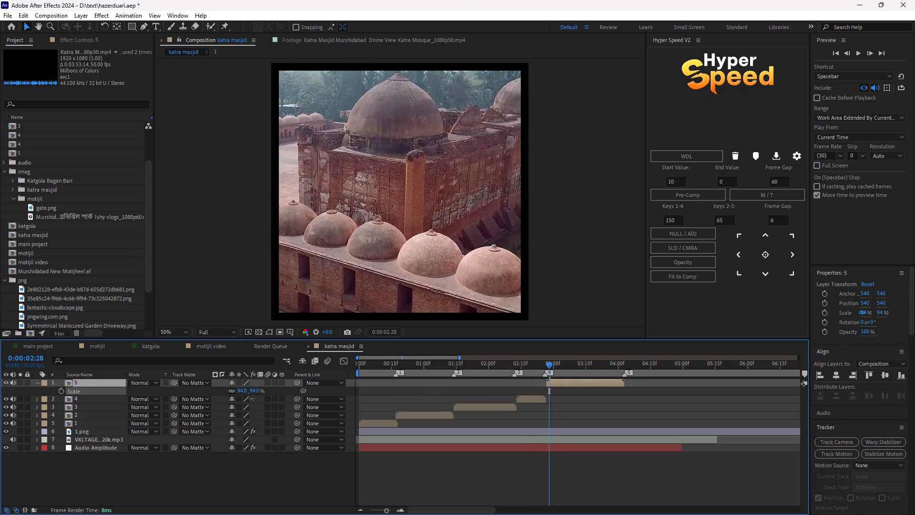
drag(252, 399, 256, 401)
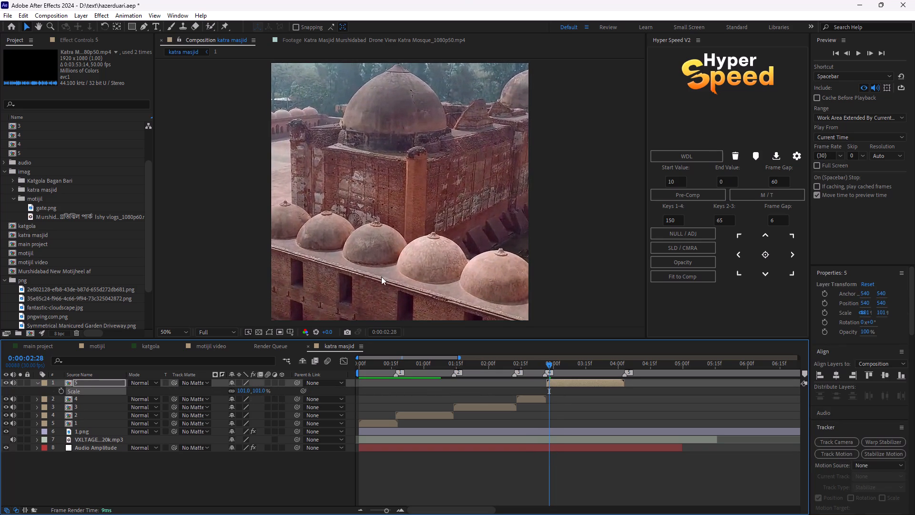
Play back the rescaled layer 5 clip, and replay the composition from 0:00:00:00 to check the opening.
key(space)
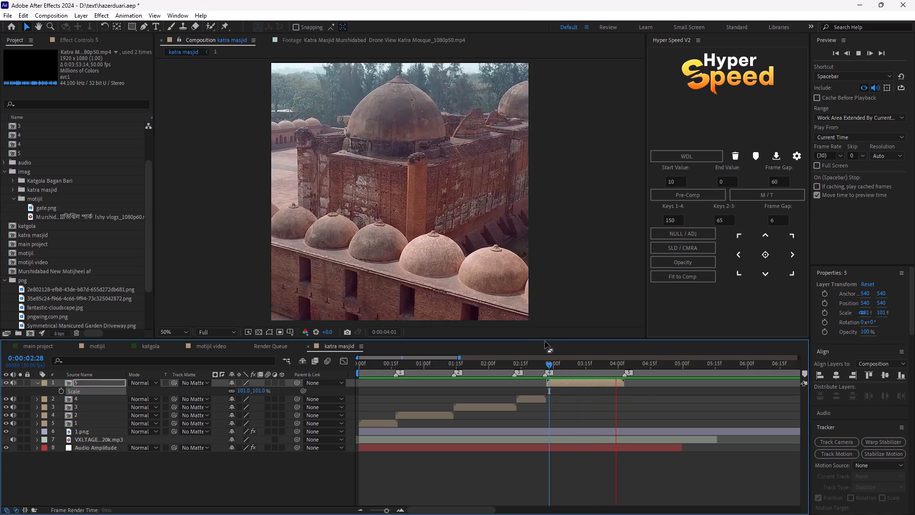
key(space)
drag(642, 367, 313, 421)
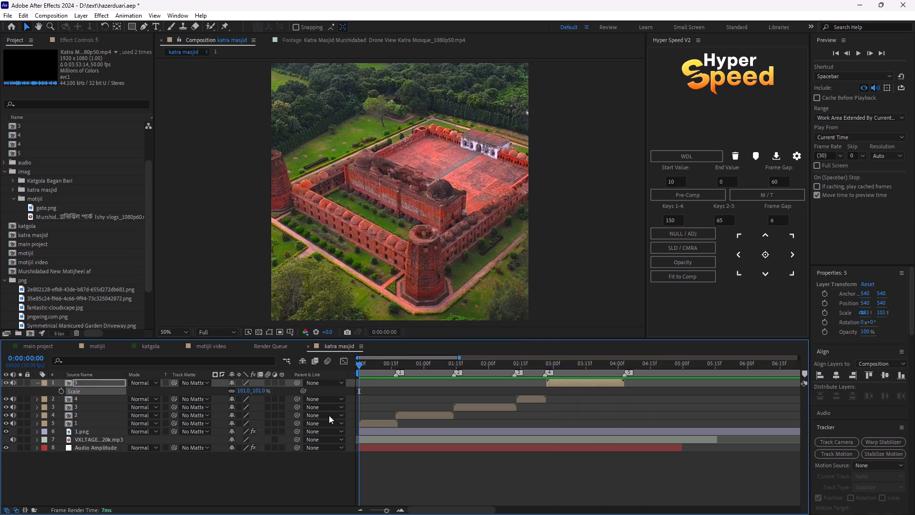
key(space)
key(space)
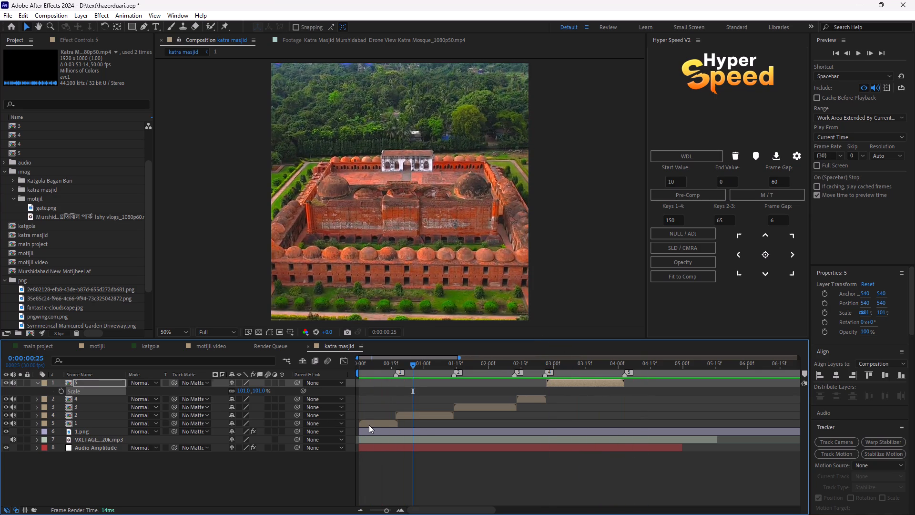
Open pre-comp 1, the first clip in the katra masjid composition, in its own timeline.
click(369, 425)
double_click(368, 422)
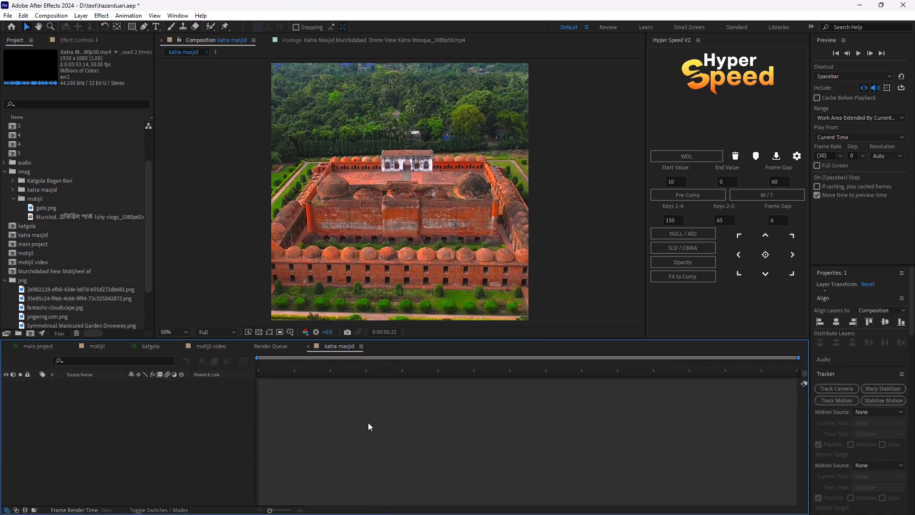
click(397, 381)
right_click(376, 391)
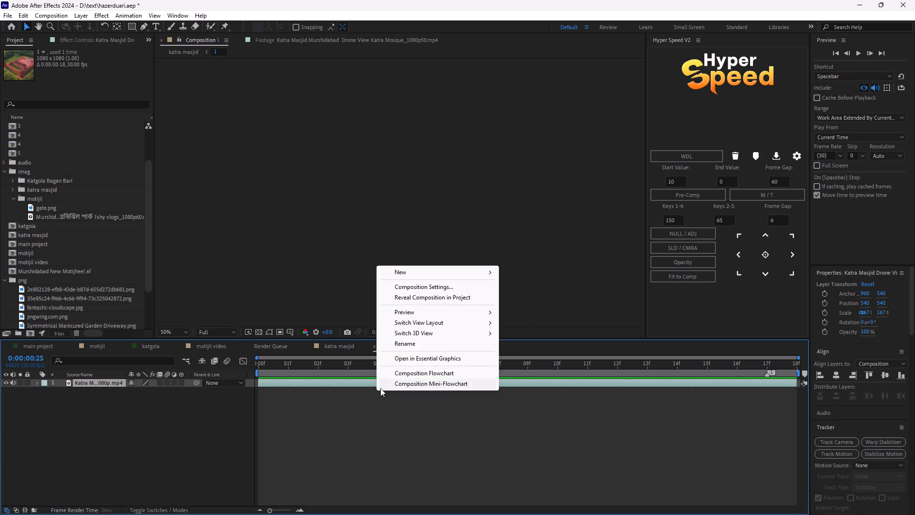
click(350, 386)
Close the Katra Masjid Murshidabad drone footage viewer.
click(300, 40)
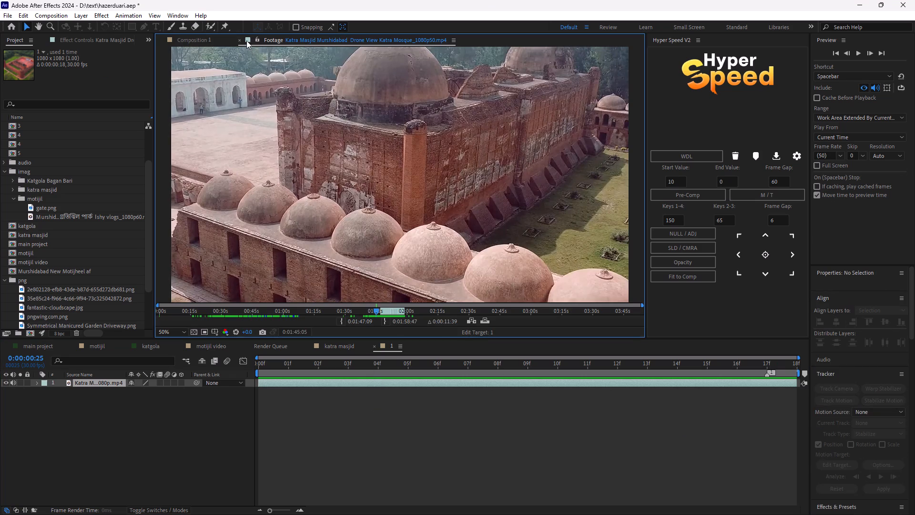
click(240, 40)
Play back pre-comp 1 and mute the audio of its Katra Masjid clip.
key(space)
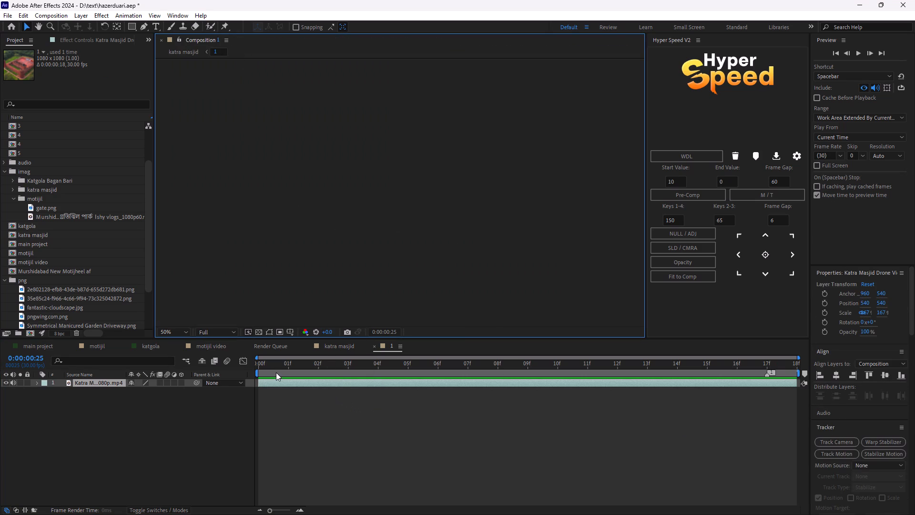
key(space)
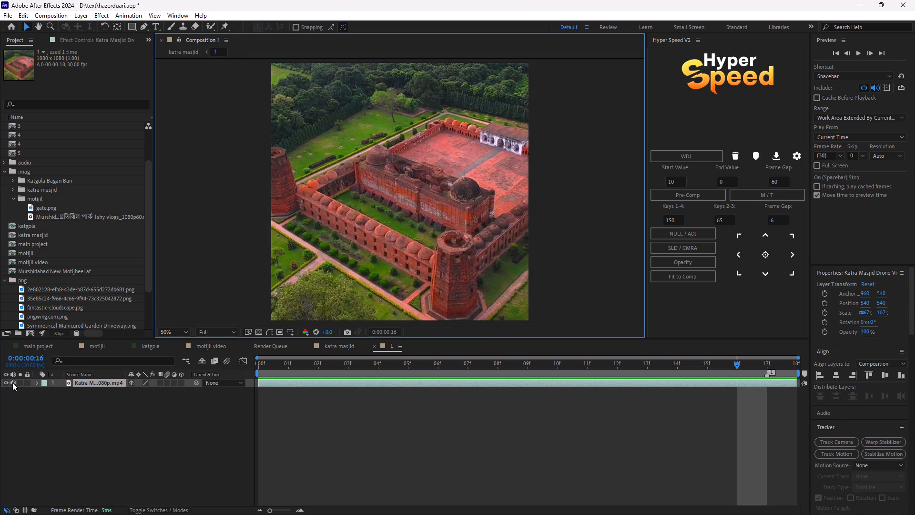
click(12, 382)
Reveal the Katra Masjid clip's Time Remap keyframes and play pre-comp 1 from its first frame.
right_click(359, 390)
right_click(369, 383)
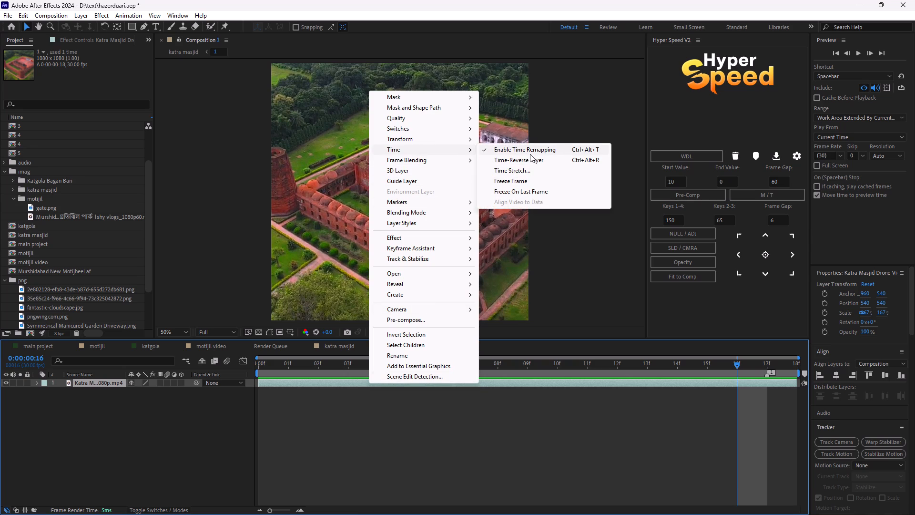
click(529, 282)
key(u)
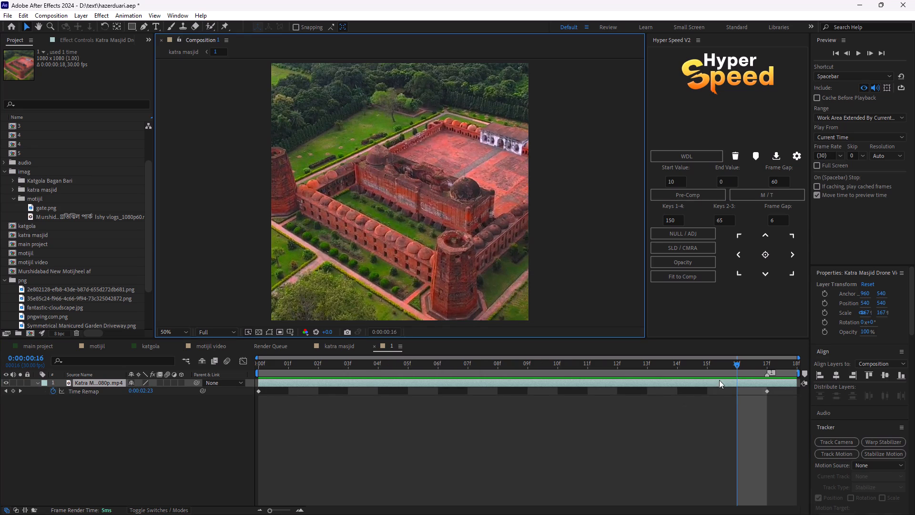
drag(737, 360, 228, 342)
key(space)
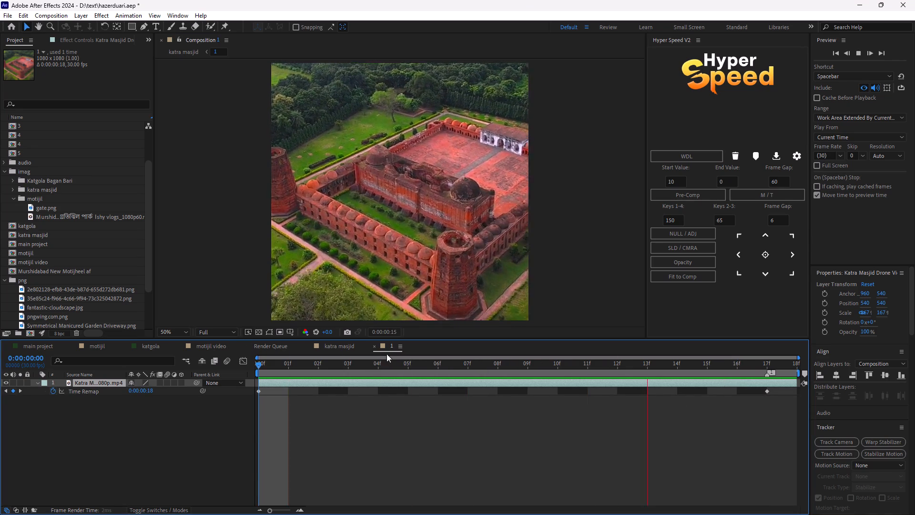
key(space)
Apply Easy Ease to both Time Remap keyframes in pre-comp 1 and show their curve in the Graph Editor.
drag(786, 391, 362, 383)
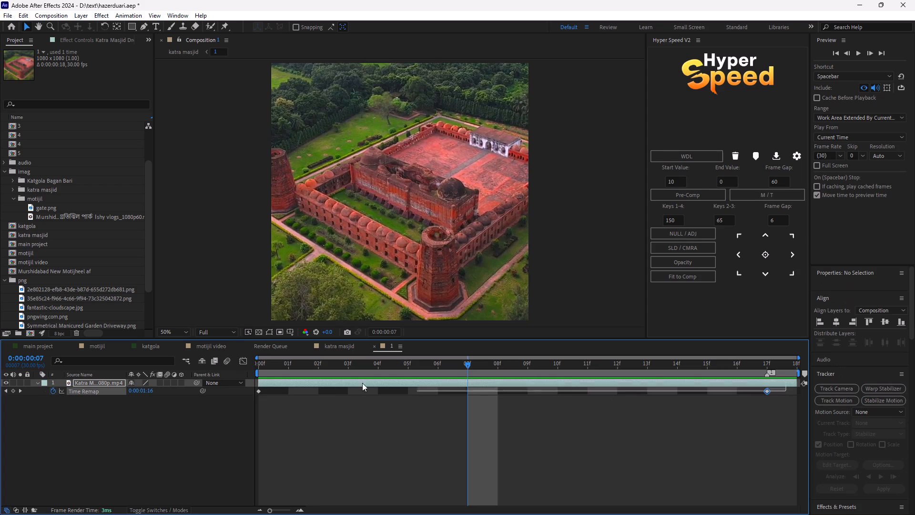
drag(362, 383, 235, 380)
key(F9)
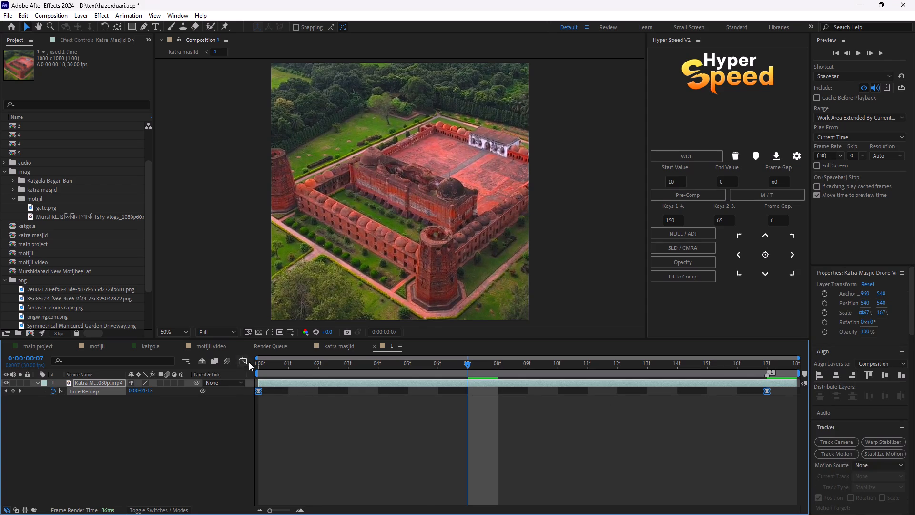
click(249, 362)
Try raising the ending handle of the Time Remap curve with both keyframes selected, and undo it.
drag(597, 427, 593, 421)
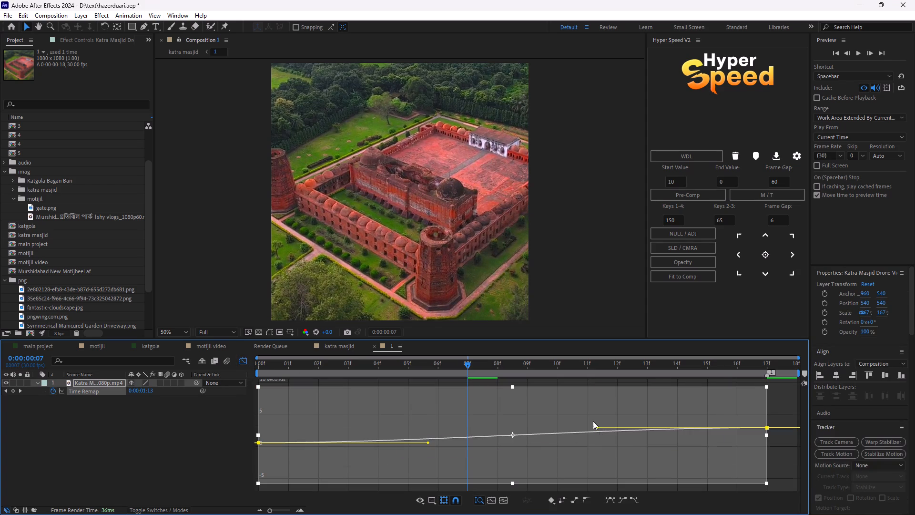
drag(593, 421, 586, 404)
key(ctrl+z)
Reshape pre-comp 1's Time Remap curve to run fast-slow-fast by raising the starting handle and pulling the ending handle down.
click(500, 436)
click(525, 422)
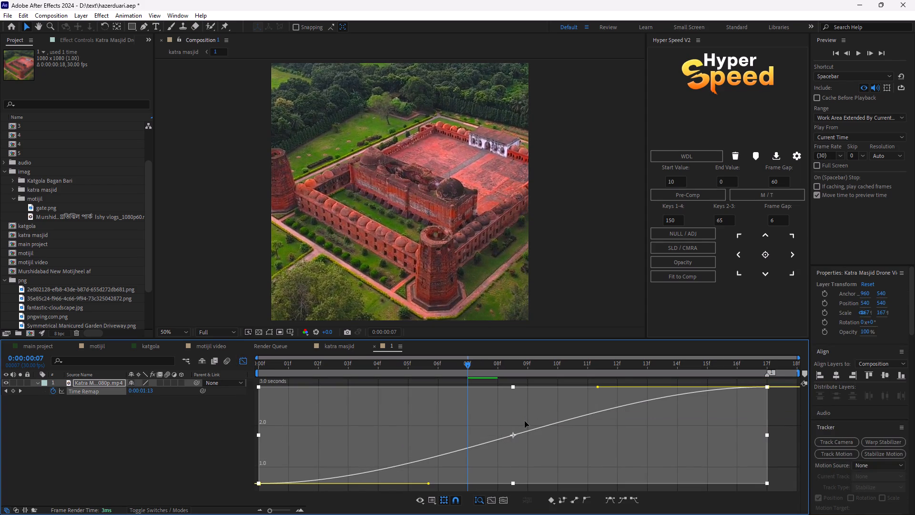
click(642, 451)
click(782, 456)
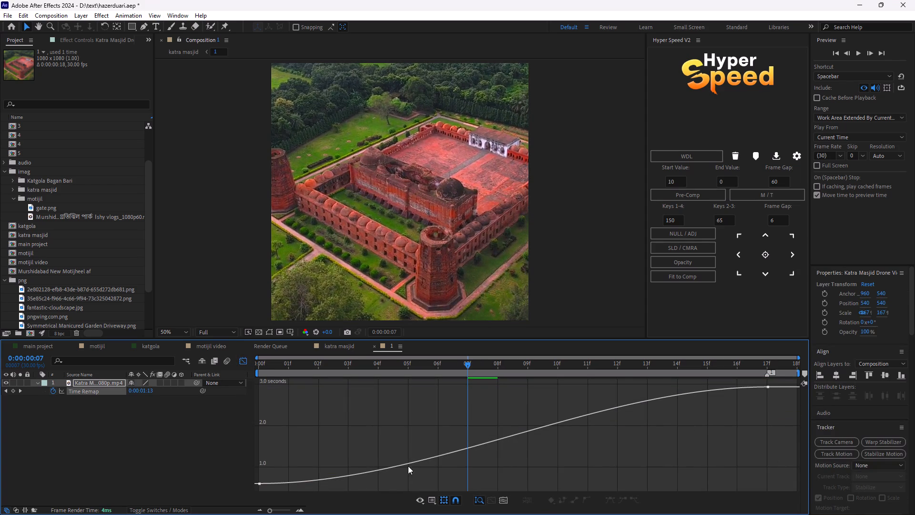
click(408, 464)
drag(427, 483, 417, 448)
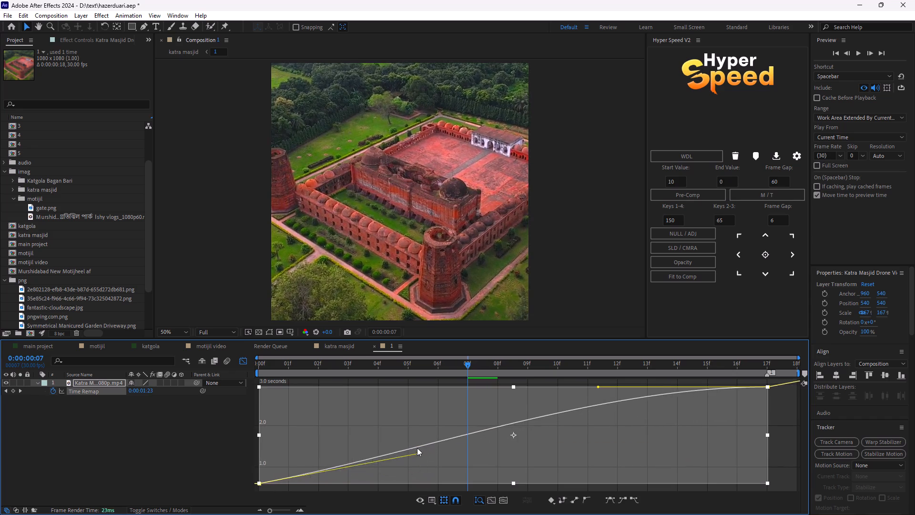
drag(417, 448, 407, 409)
click(600, 402)
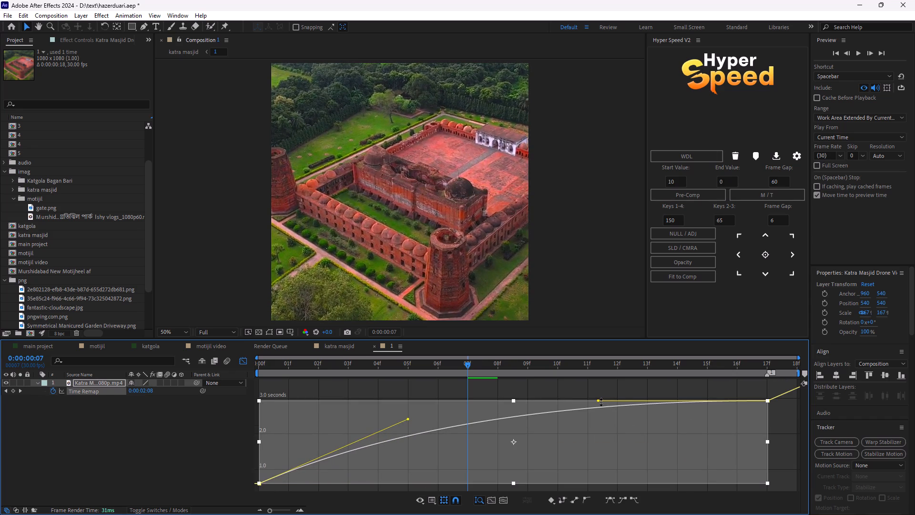
click(605, 389)
click(766, 402)
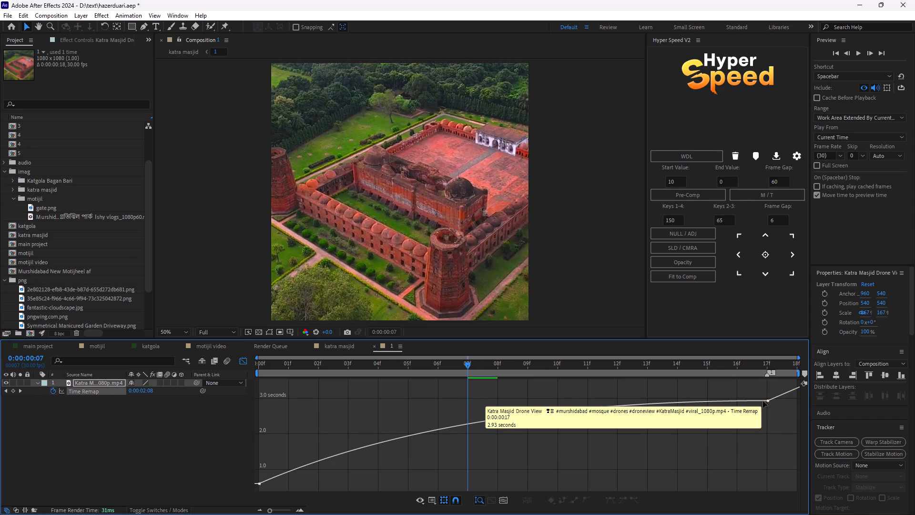
drag(598, 399, 616, 474)
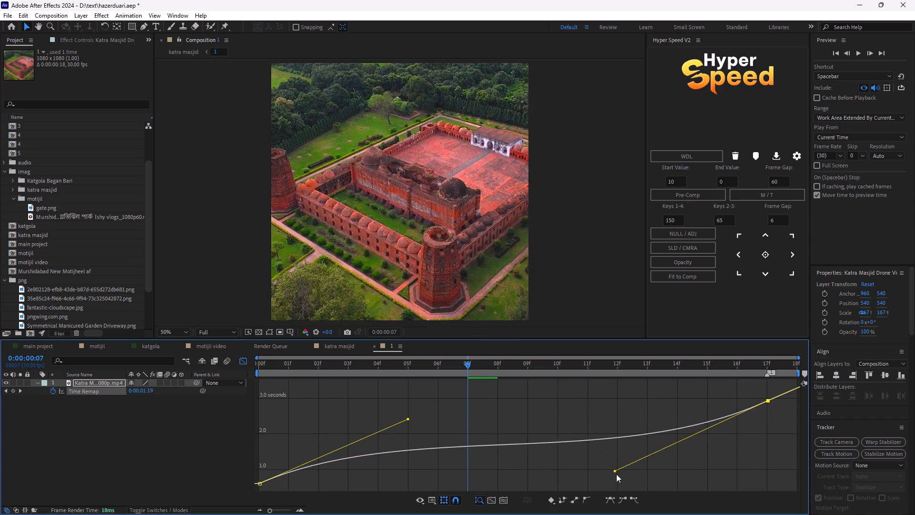
drag(616, 474, 619, 477)
Play pre-comp 1 from its first frame with the preview resolution set to Half.
drag(468, 372, 216, 397)
key(space)
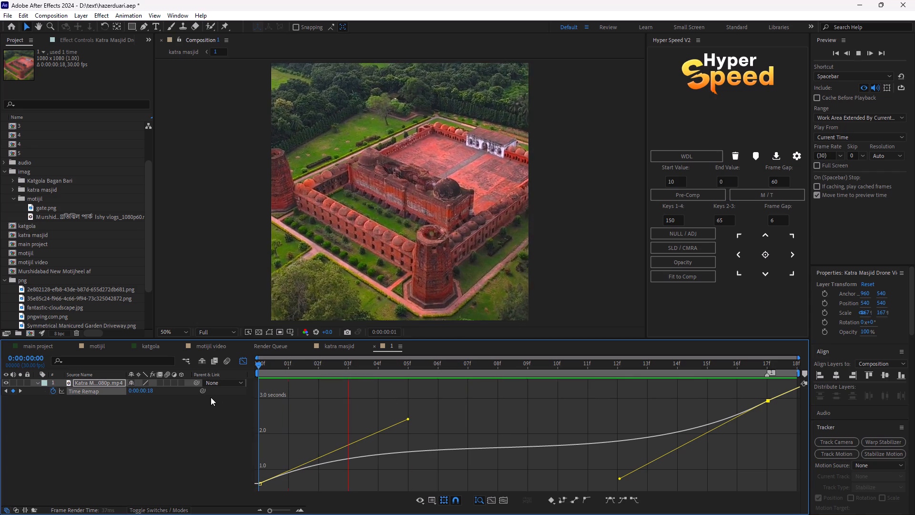
click(221, 334)
click(220, 365)
Return to the katra masjid composition and replay the opening clips to check the speed change around the cut from clip 1 to clip 2.
click(337, 347)
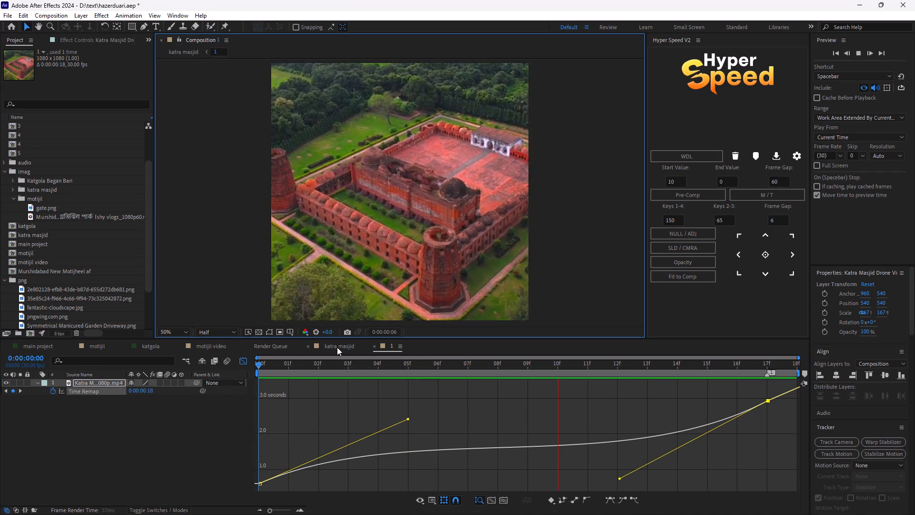
key(space)
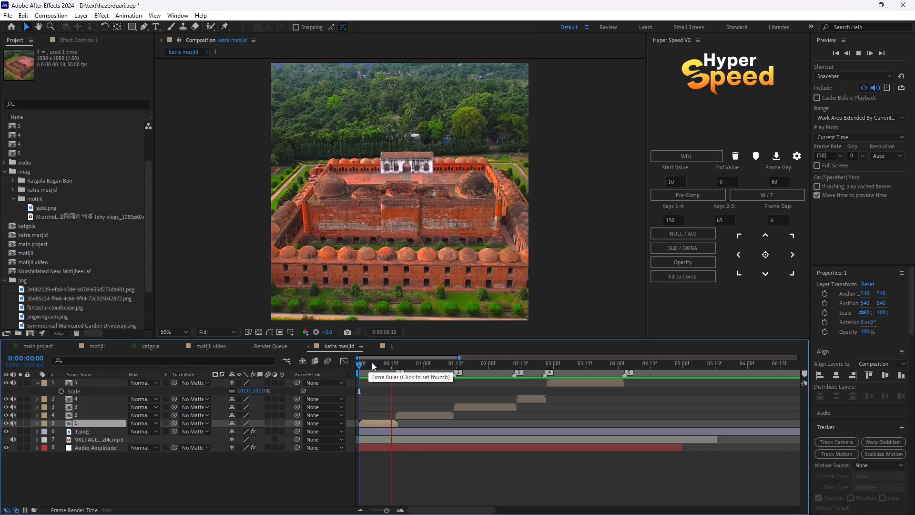
key(space)
key(space)
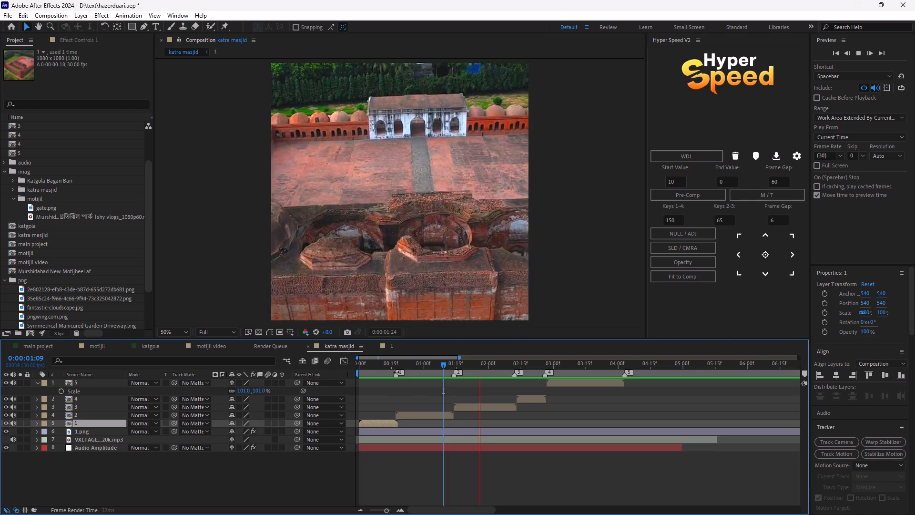
key(space)
drag(493, 362, 392, 380)
key(space)
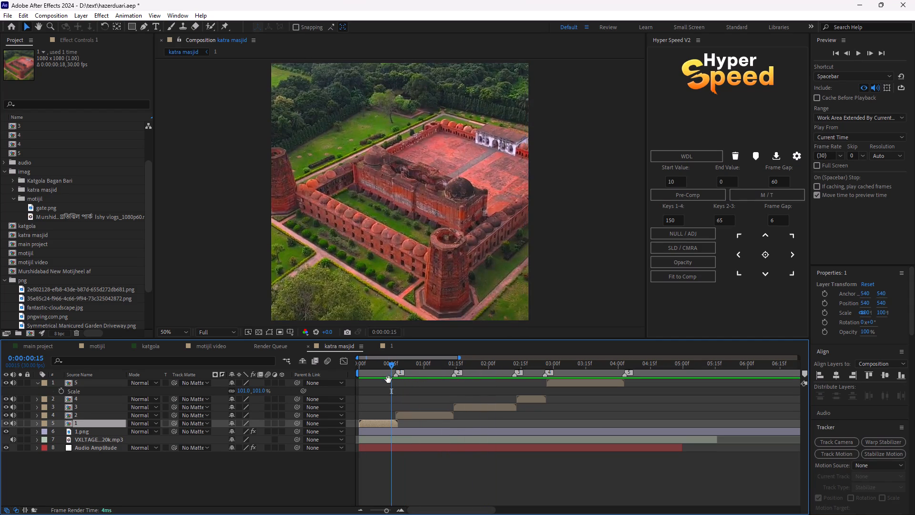
key(space)
Open pre-comp 2 in its own timeline and reveal its clip's Time Remap keyframes.
double_click(433, 417)
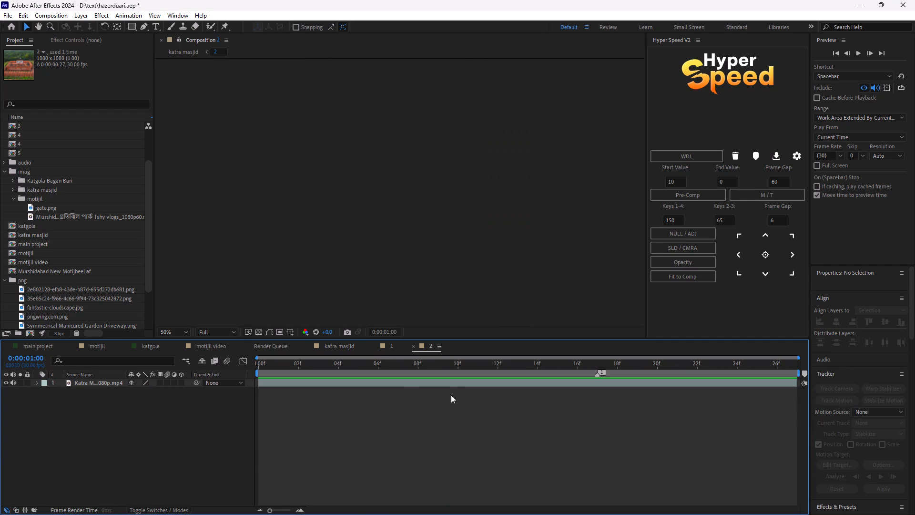
click(398, 378)
click(399, 380)
right_click(399, 380)
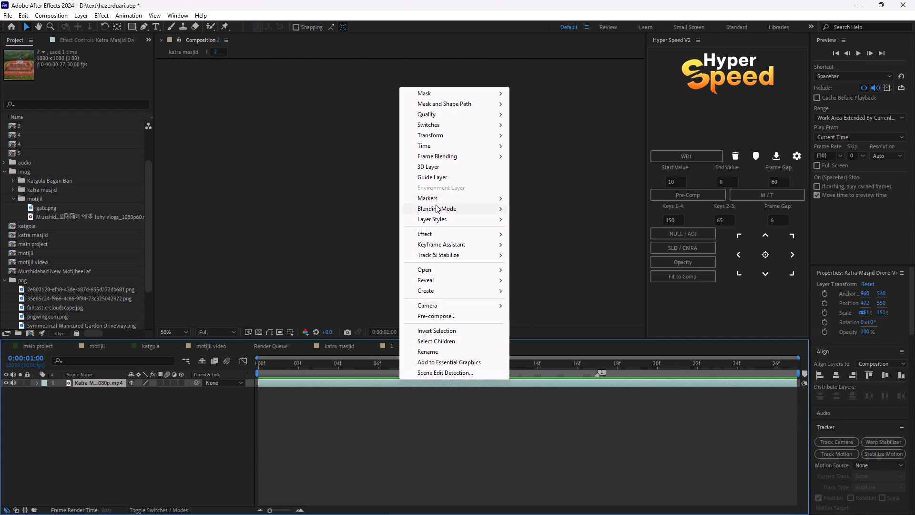
click(438, 138)
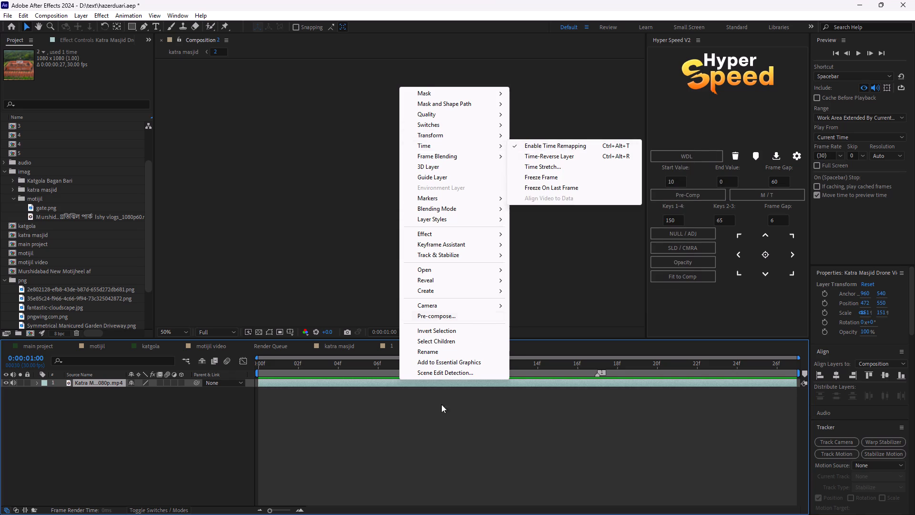
click(442, 419)
key(u)
In pre-comp 2, move the last Time Remap keyframe to 0:00:00:26 and set its value to 0:00:16:28.
click(266, 361)
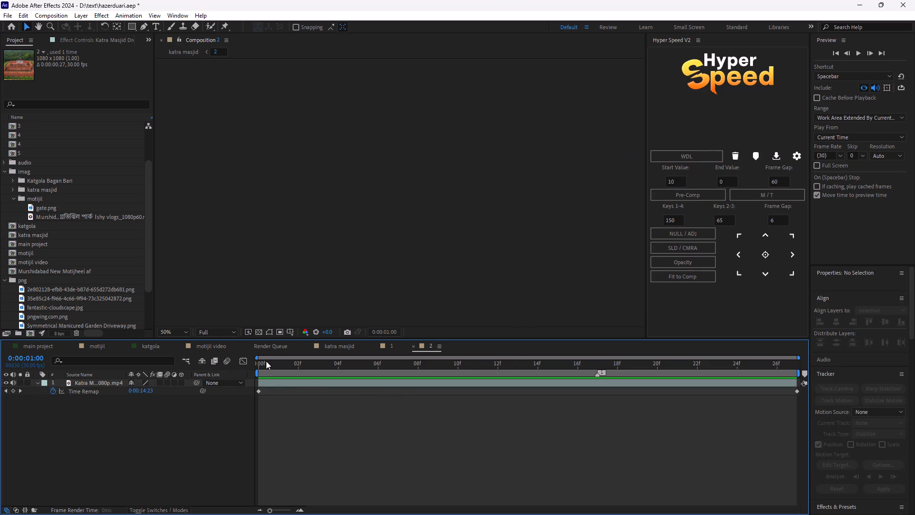
drag(266, 362, 285, 369)
drag(279, 361, 827, 414)
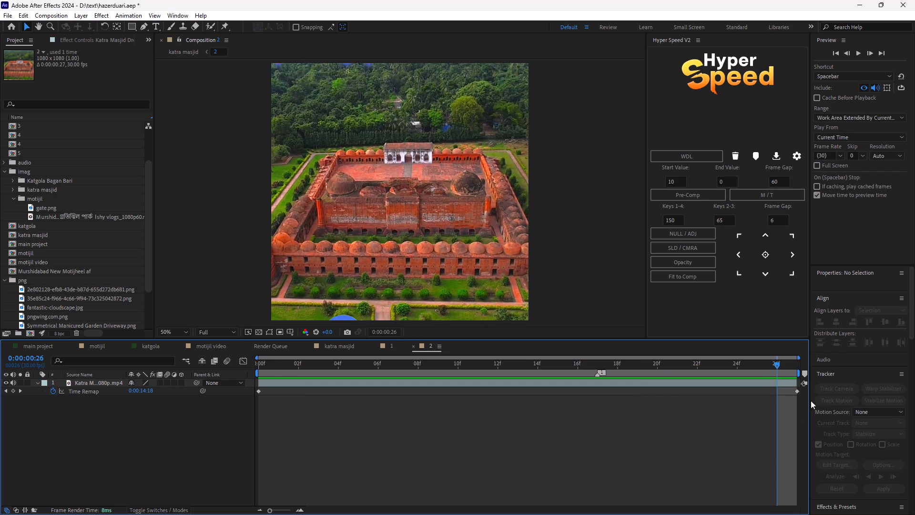
drag(776, 365, 799, 391)
drag(797, 392, 790, 397)
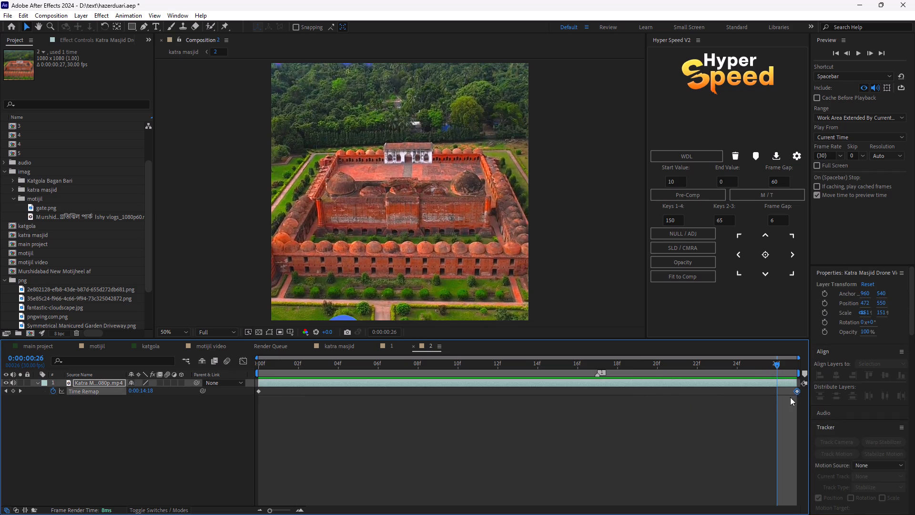
drag(790, 397, 775, 402)
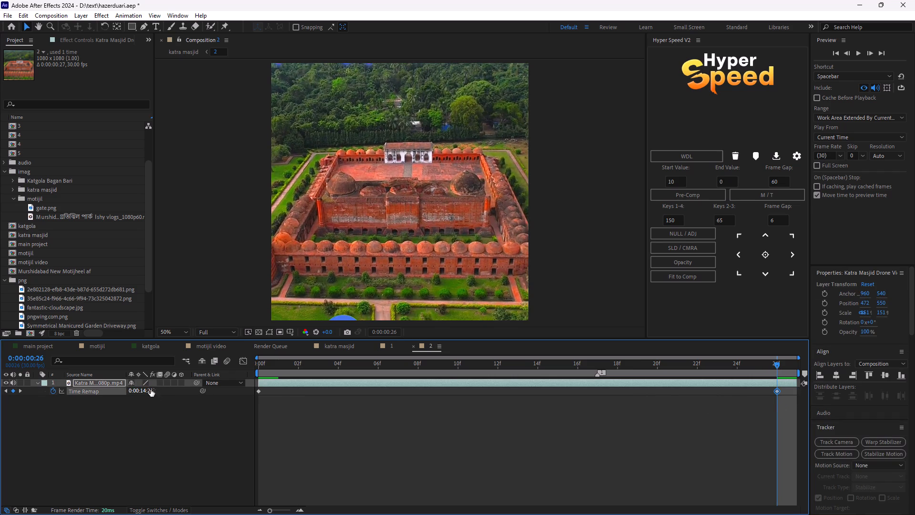
drag(151, 390, 183, 392)
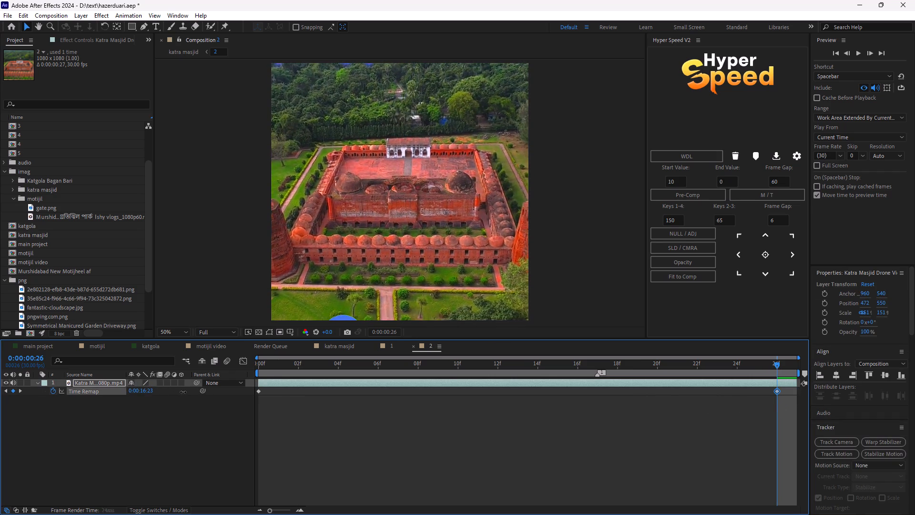
drag(183, 392, 185, 392)
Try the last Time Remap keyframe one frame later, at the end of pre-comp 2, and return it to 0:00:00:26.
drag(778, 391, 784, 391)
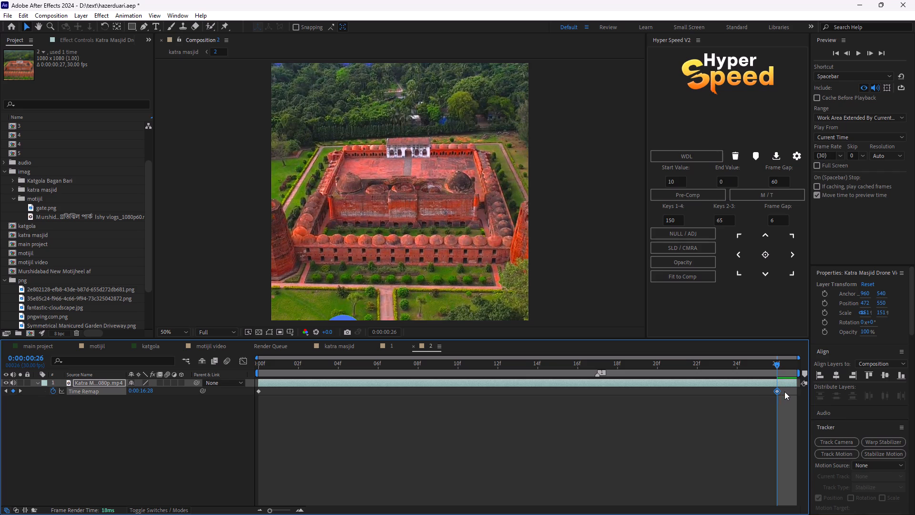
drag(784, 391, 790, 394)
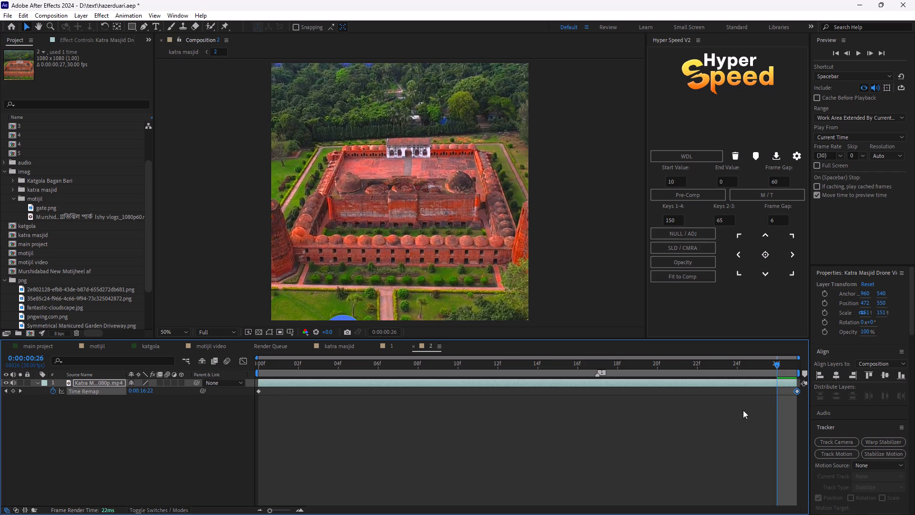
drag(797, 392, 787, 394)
Apply Easy Ease to both Time Remap keyframes in pre-comp 2 and show their curve in the Graph Editor.
drag(804, 408, 790, 394)
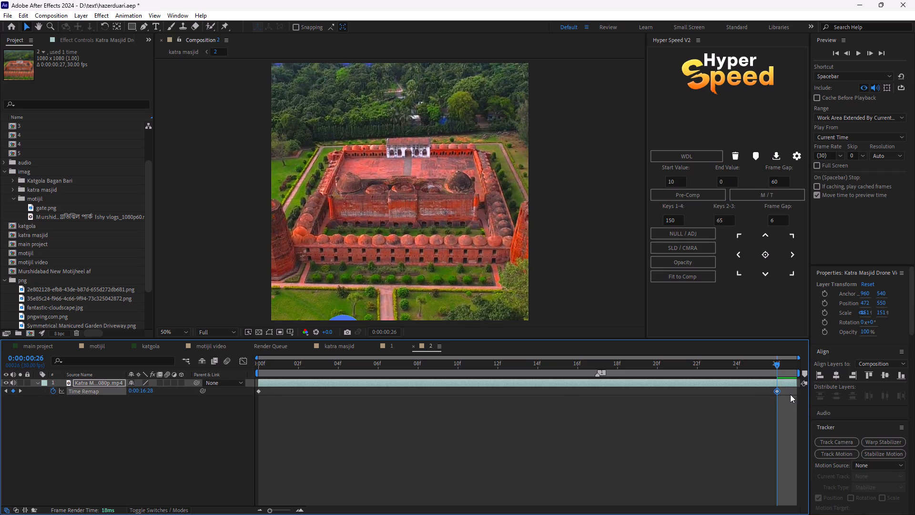
drag(790, 394, 746, 389)
click(766, 404)
drag(789, 394, 251, 388)
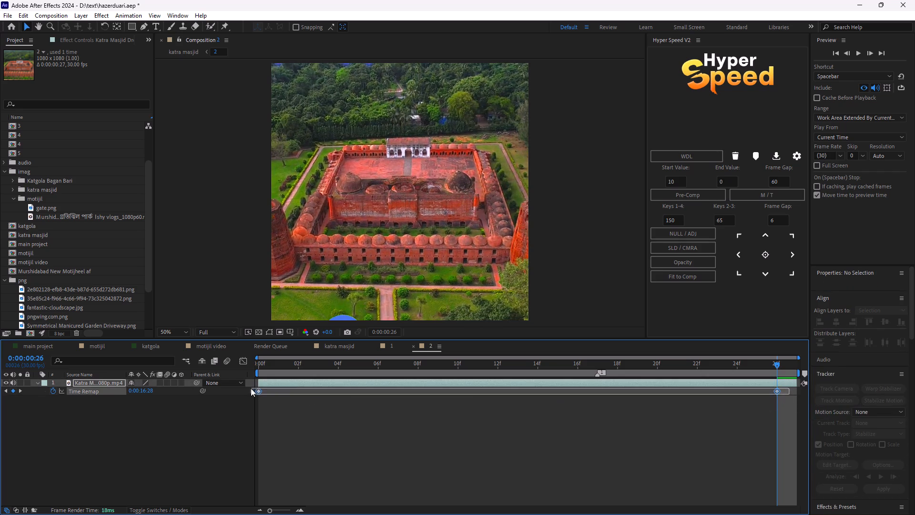
drag(251, 388, 250, 388)
key(F9)
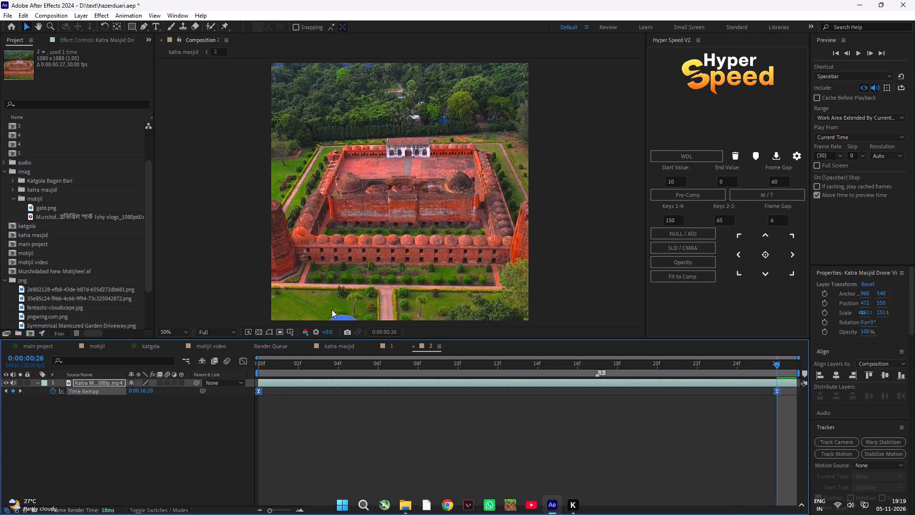
click(243, 358)
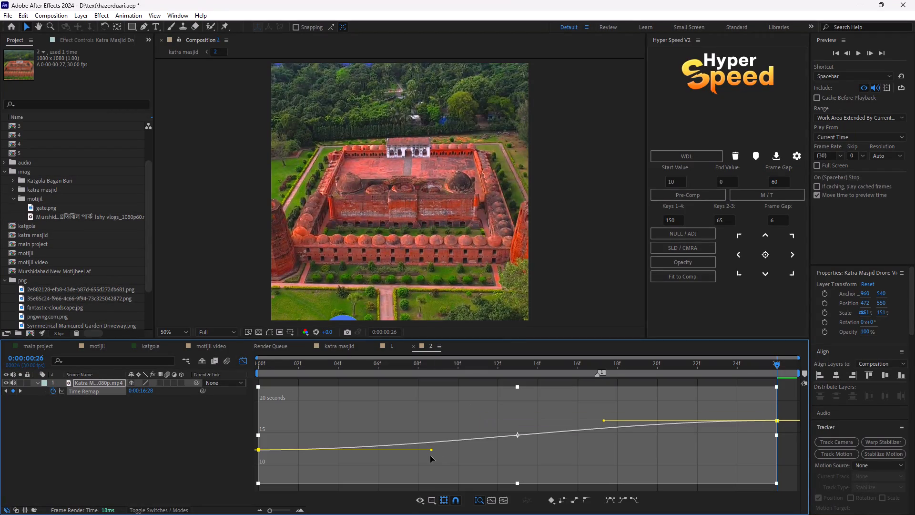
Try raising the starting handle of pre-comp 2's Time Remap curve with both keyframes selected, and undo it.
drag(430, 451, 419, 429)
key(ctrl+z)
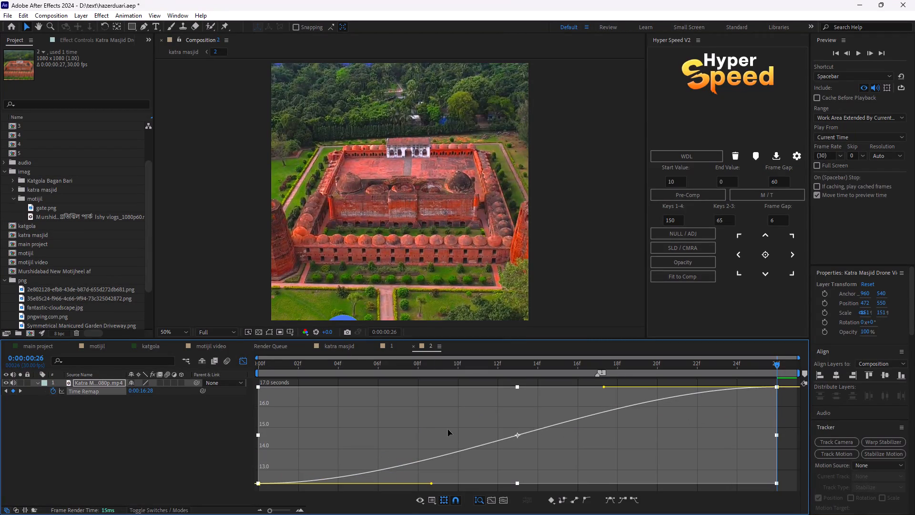
Shape pre-comp 2's Time Remap curve fast-slow-fast: end handle down to about 14 s near frame 18, start handle up to about 15 s near frame 8.
click(796, 436)
click(386, 463)
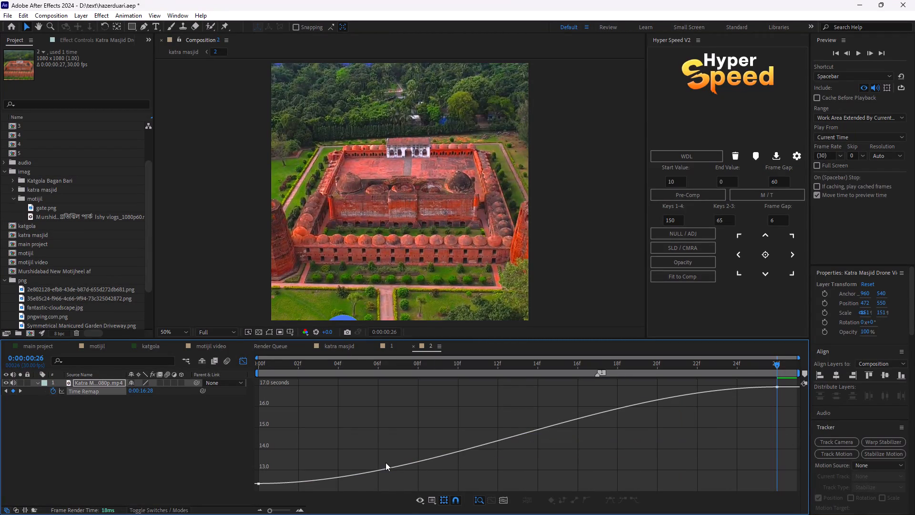
click(389, 467)
click(327, 470)
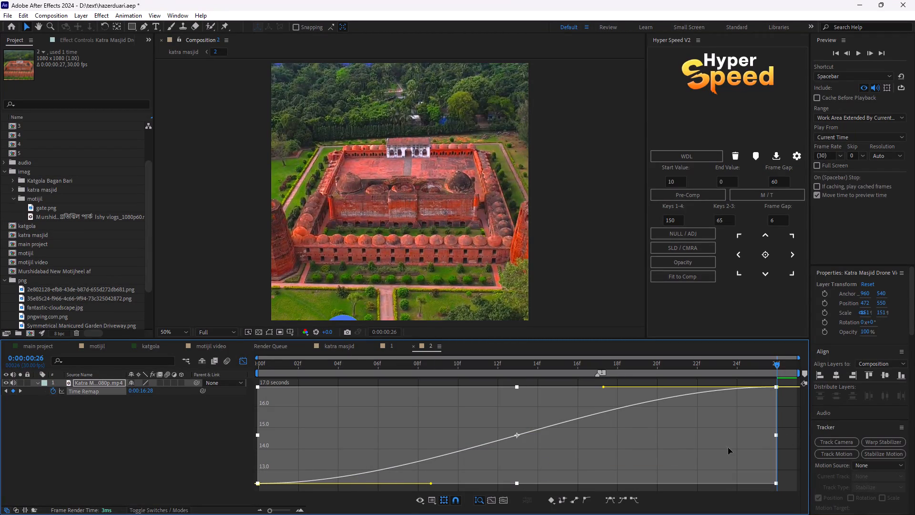
click(797, 432)
click(777, 386)
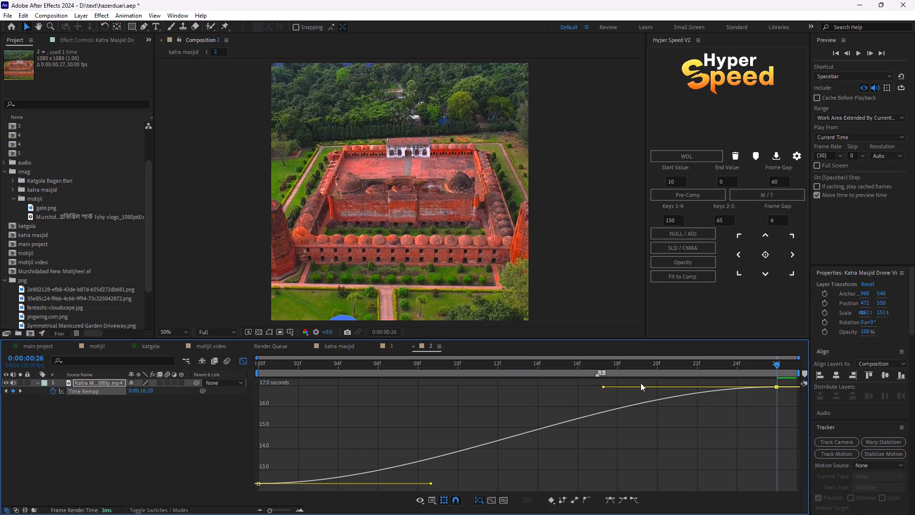
drag(604, 386, 619, 451)
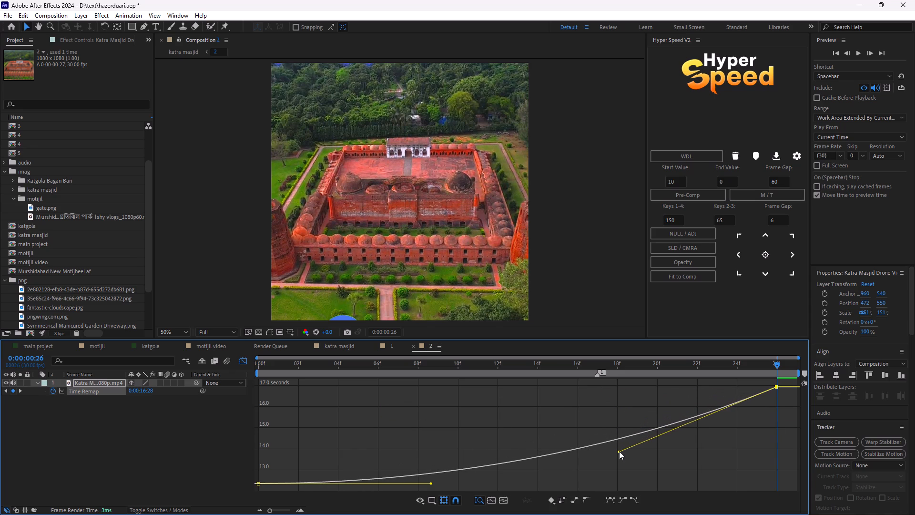
drag(619, 451, 618, 451)
drag(432, 483, 417, 424)
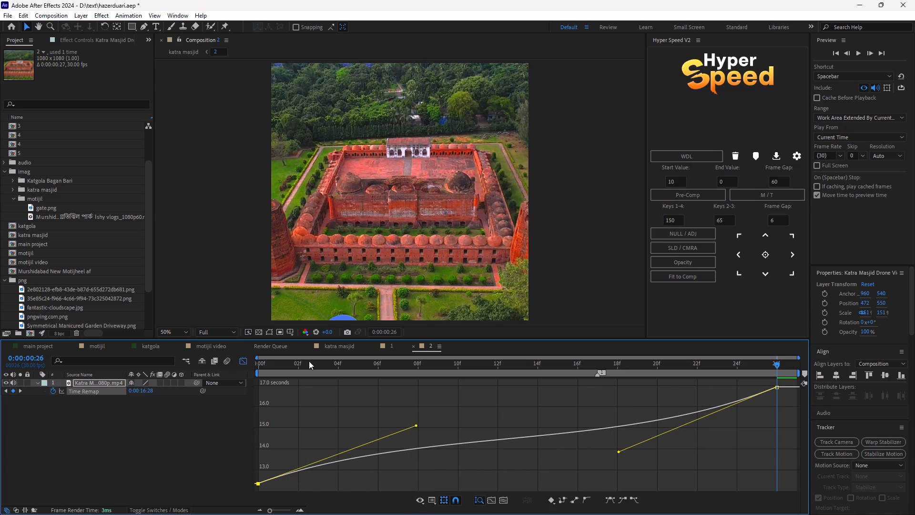
click(293, 382)
Preview pre-comp 2, mute its drone clip's audio, and close the Graph Editor.
key(space)
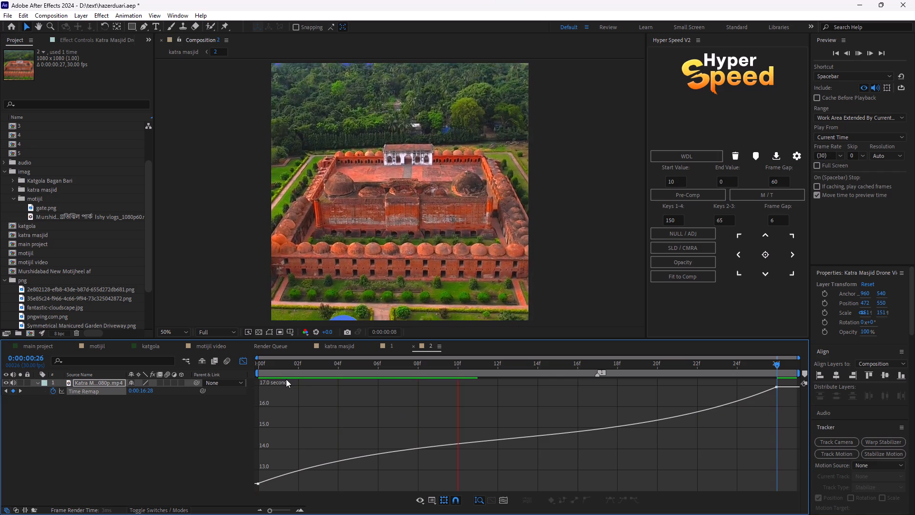
click(10, 380)
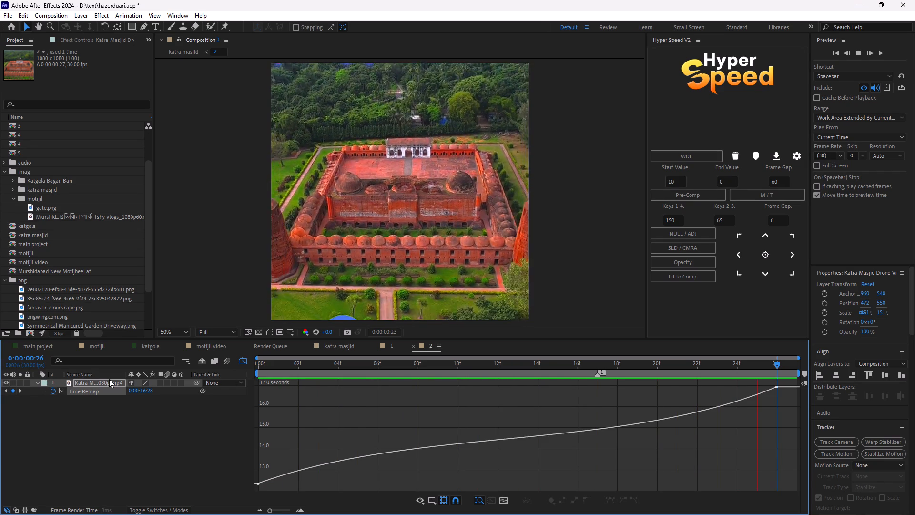
click(243, 363)
Play the katra masjid composition from the start to check the speed ramps of the first clips against the beat markers.
click(333, 350)
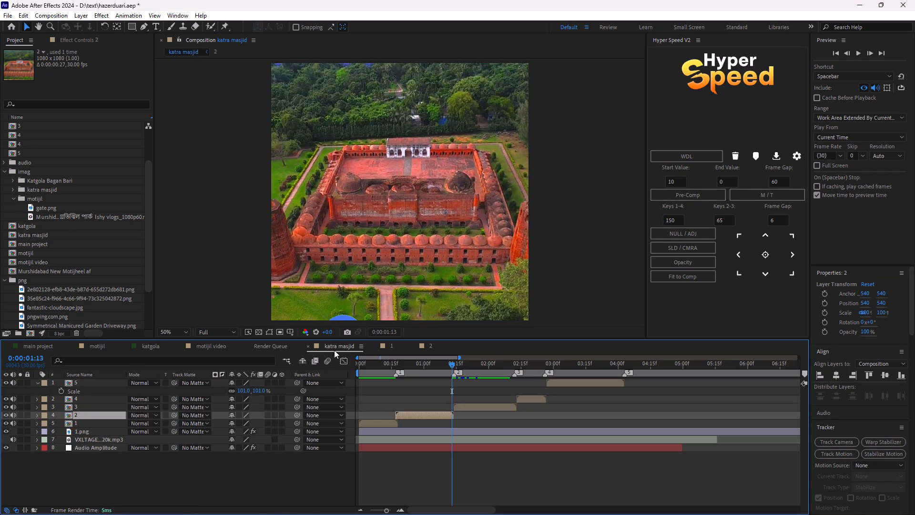
key(space)
drag(456, 365, 311, 382)
key(space)
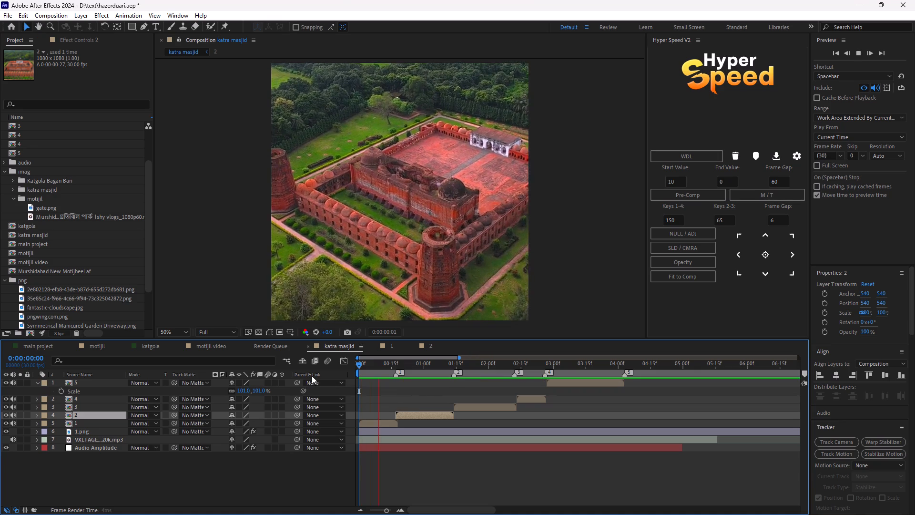
key(space)
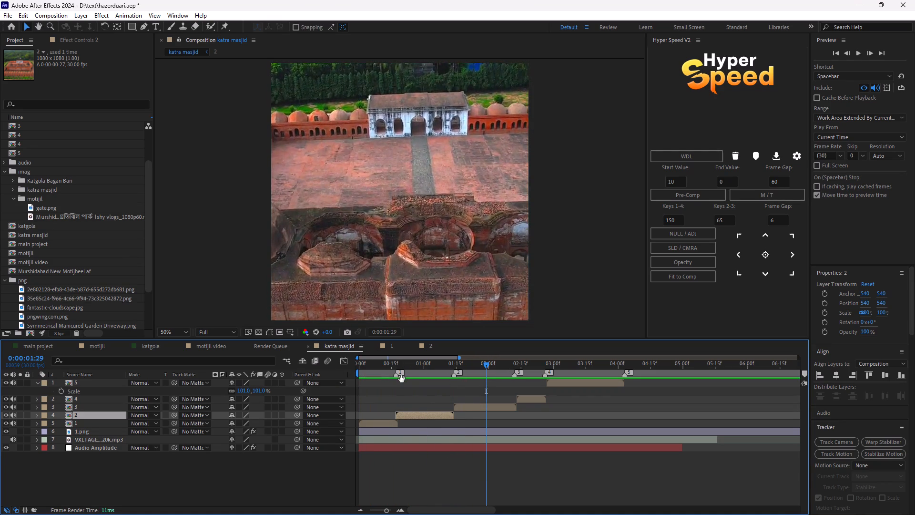
key(space)
key(space)
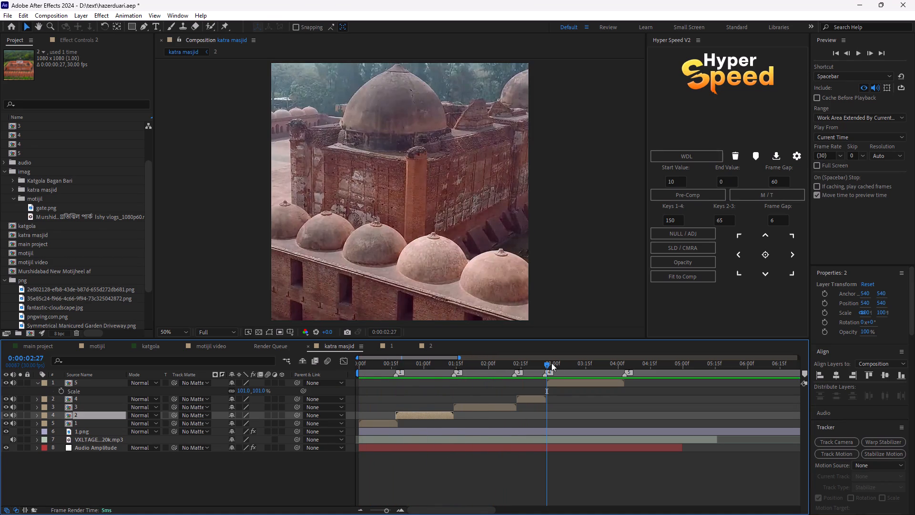
drag(546, 363, 468, 390)
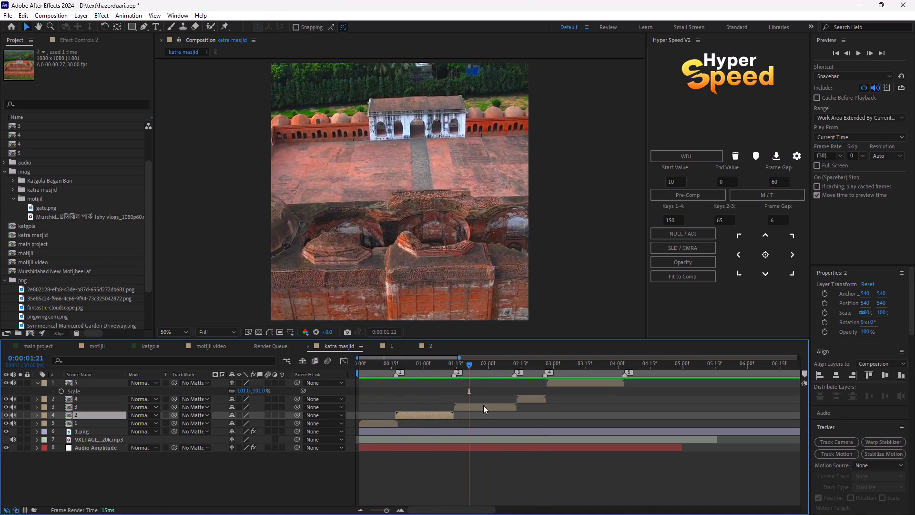
Show the Scale of layer 3 in katra masjid and play back its section.
click(483, 405)
key(s)
click(247, 416)
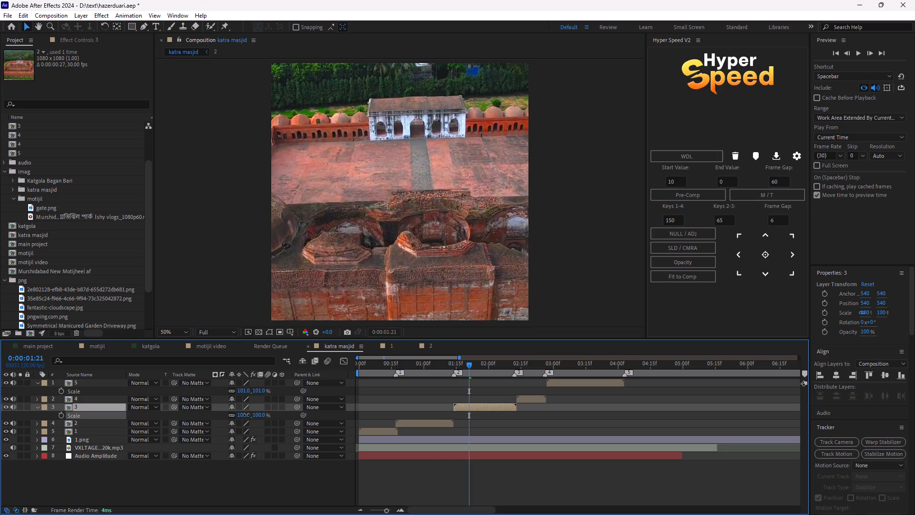
key(space)
key(space)
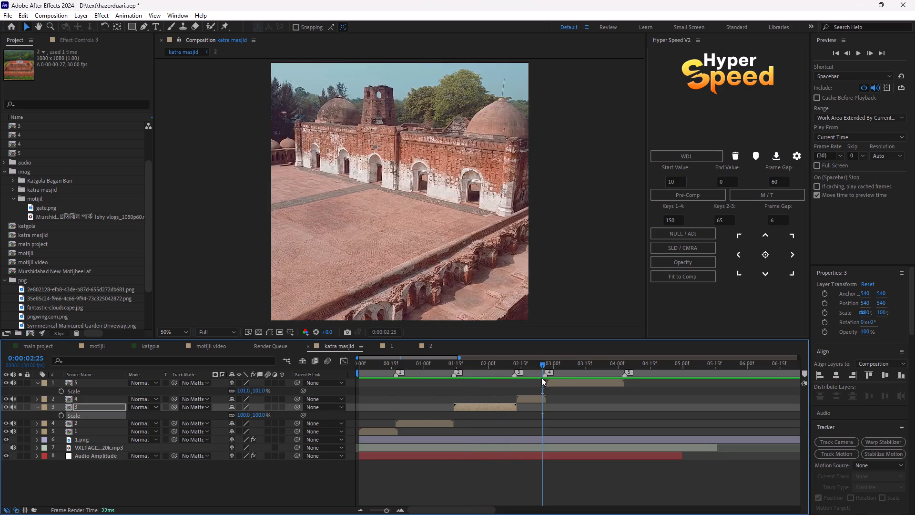
drag(547, 366, 483, 392)
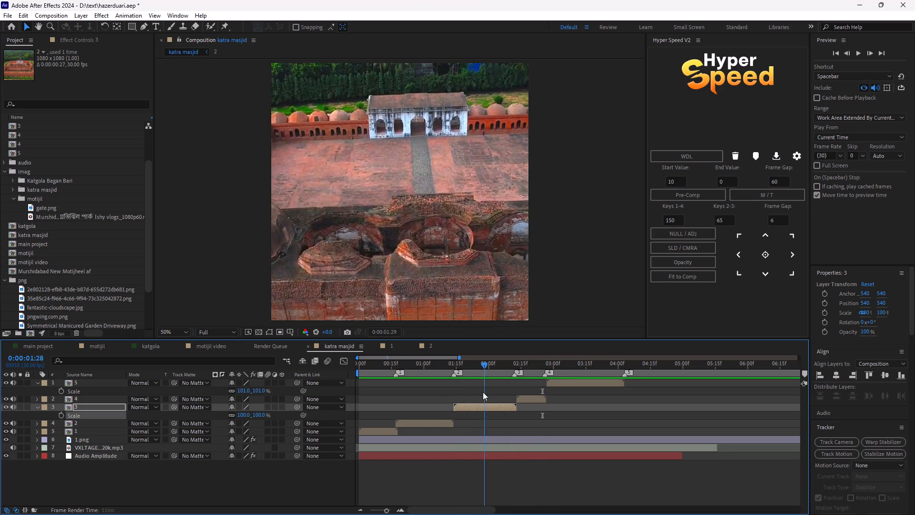
drag(483, 392, 477, 393)
Open pre-comp 3, enable Time Remapping on its drone clip, and add a Time Remap keyframe at 0:00:00:00.
double_click(482, 405)
right_click(481, 386)
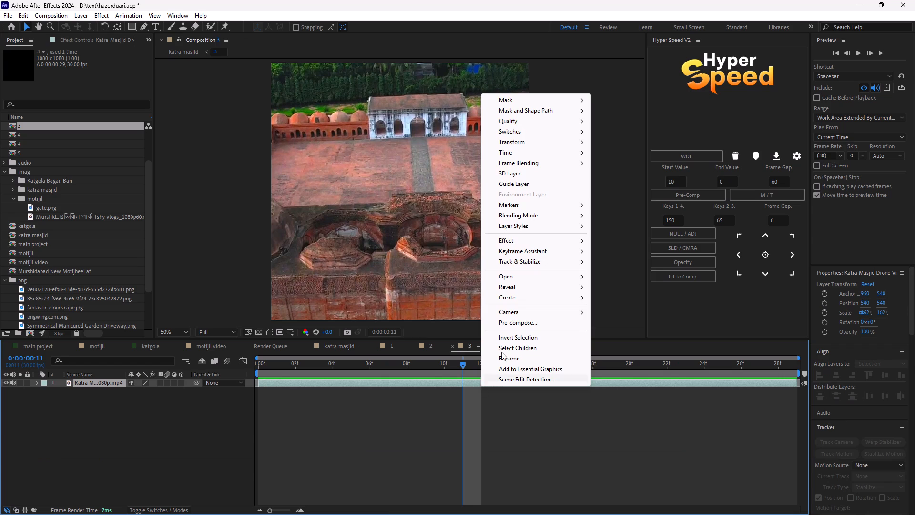
click(599, 150)
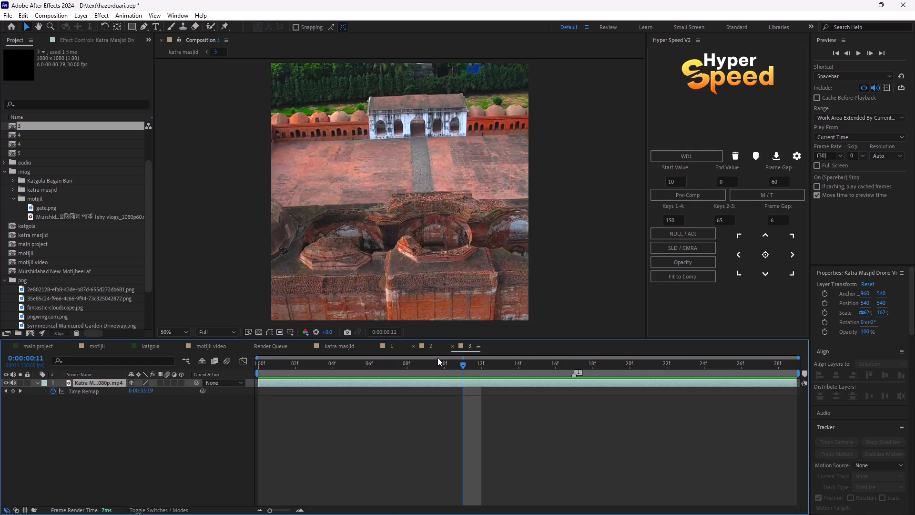
key(u)
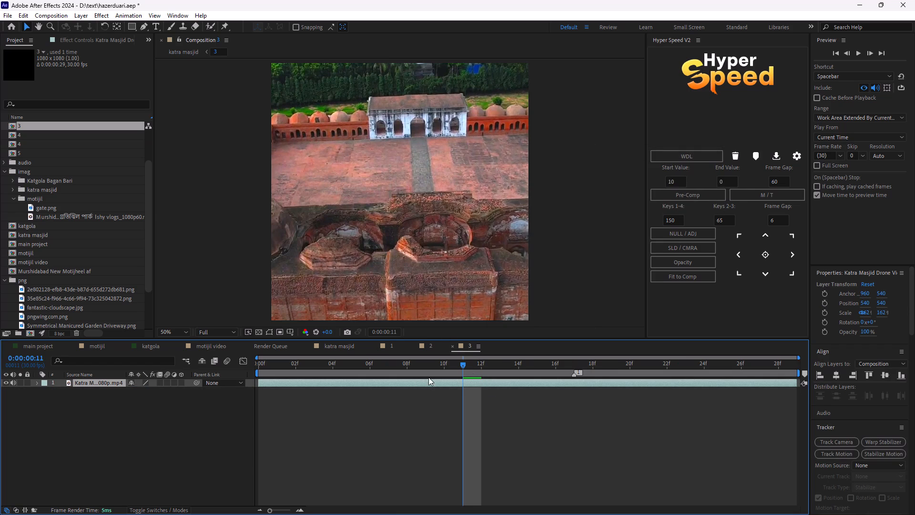
key(u)
drag(466, 359, 460, 370)
drag(462, 367, 216, 389)
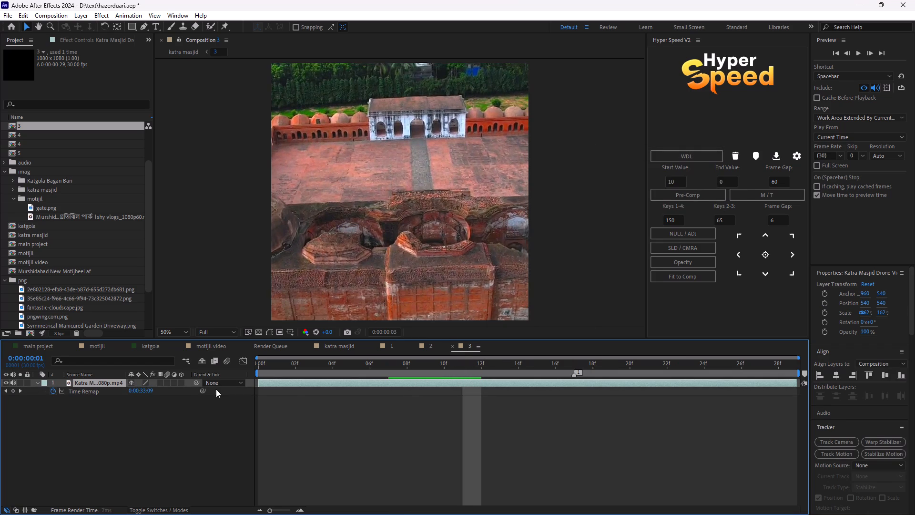
drag(216, 389, 166, 388)
click(13, 391)
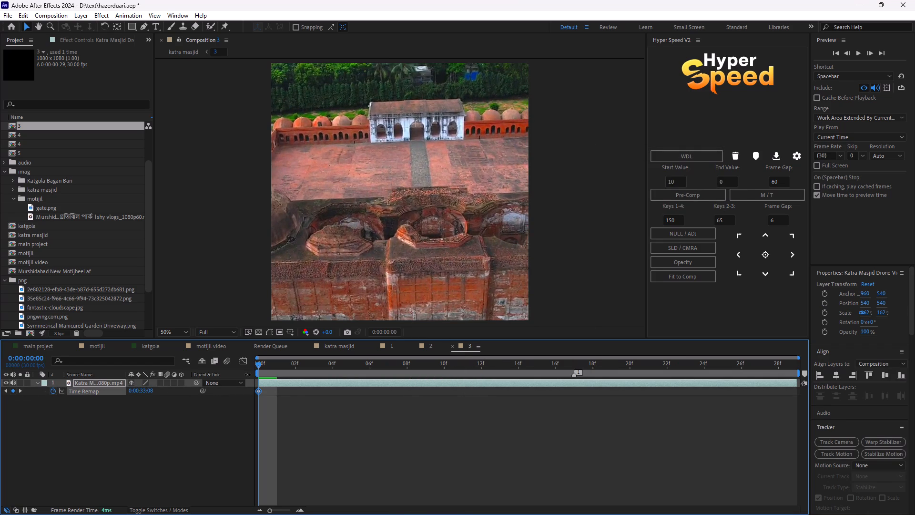
Add a Time Remap keyframe at 0:00:00:28 in pre-comp 3 with a value of 0:00:35:22.
drag(261, 367, 744, 401)
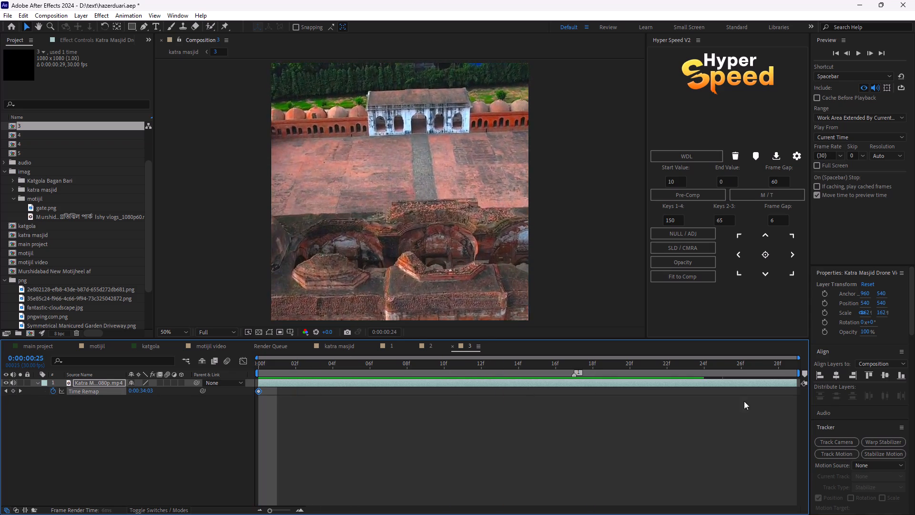
drag(744, 401, 830, 406)
drag(148, 391, 163, 391)
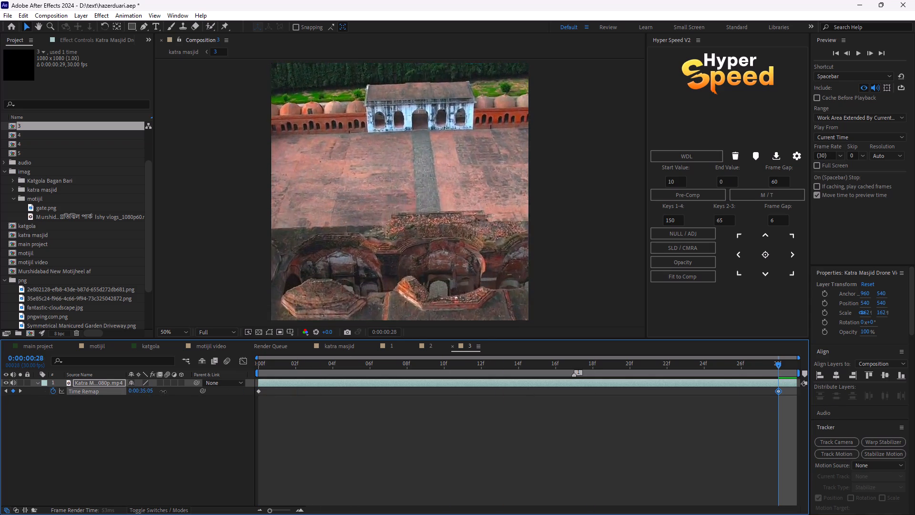
drag(163, 391, 170, 391)
drag(782, 399, 784, 394)
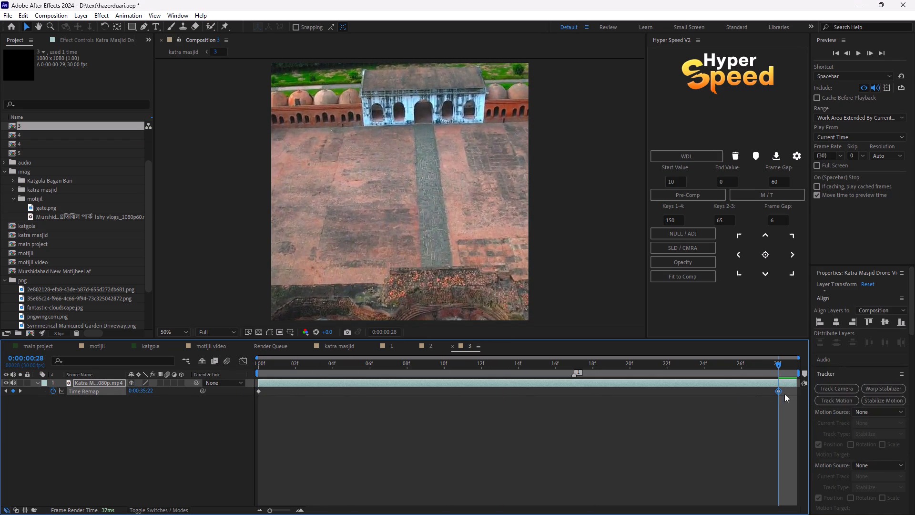
Apply Easy Ease to both Time Remap keyframes in pre-comp 3 and show their curve in the Graph Editor.
drag(784, 394, 246, 388)
key(F9)
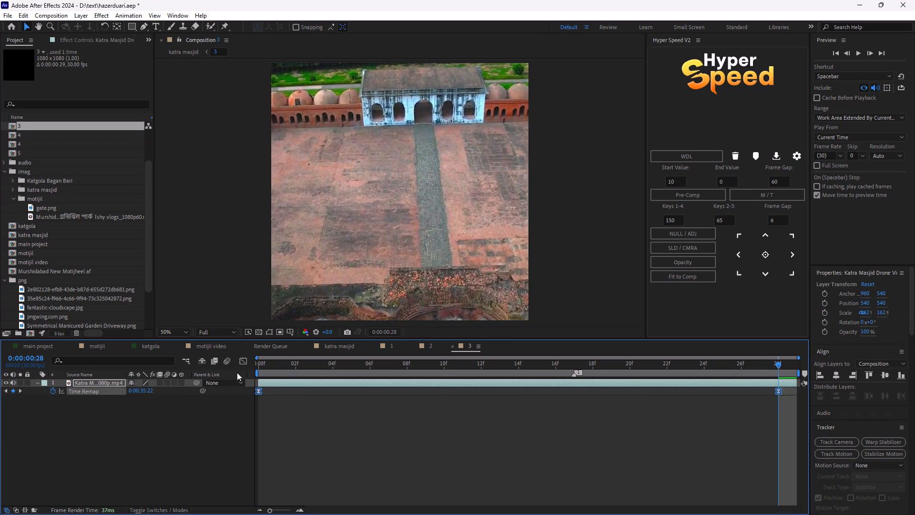
click(247, 359)
click(559, 462)
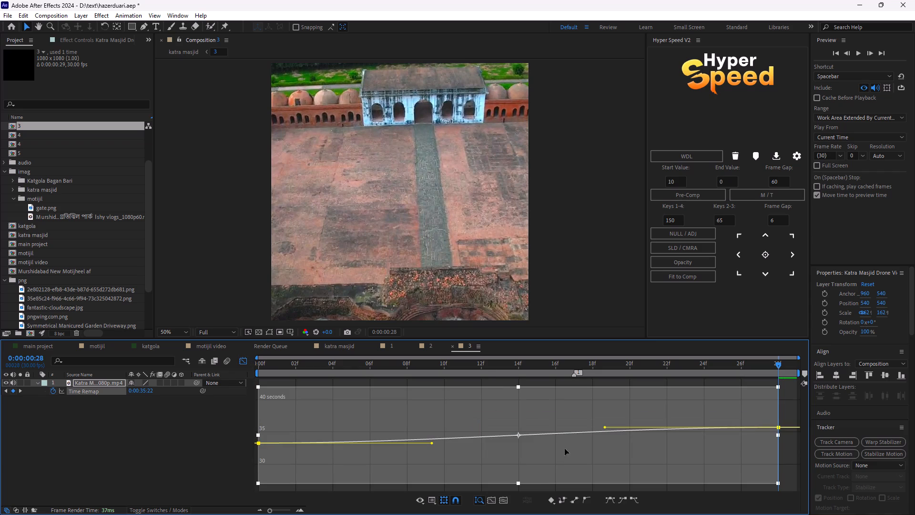
click(788, 443)
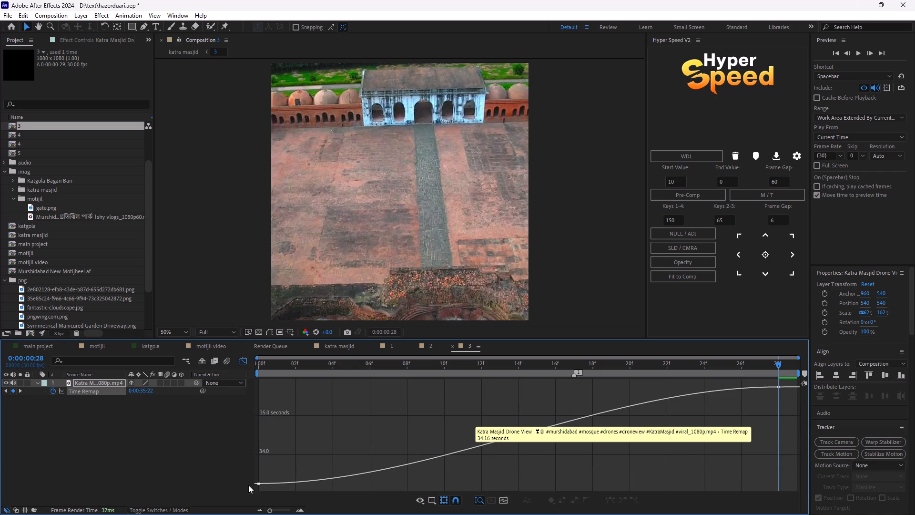
Shape pre-comp 3's Time Remap curve fast-slow-fast: start handle up to about 35 s near frame 8, end handle down to about 34 s near frame 18.
click(258, 484)
drag(434, 484, 406, 434)
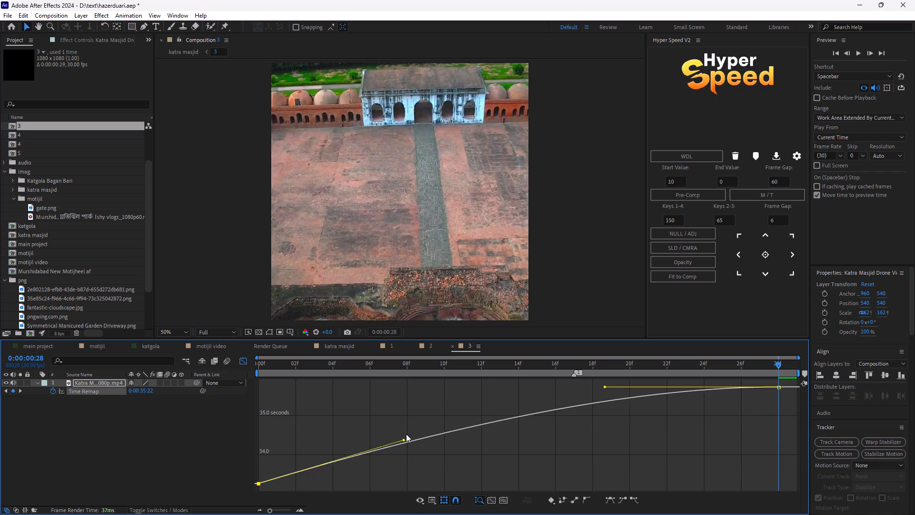
drag(406, 434, 411, 415)
drag(608, 385, 608, 385)
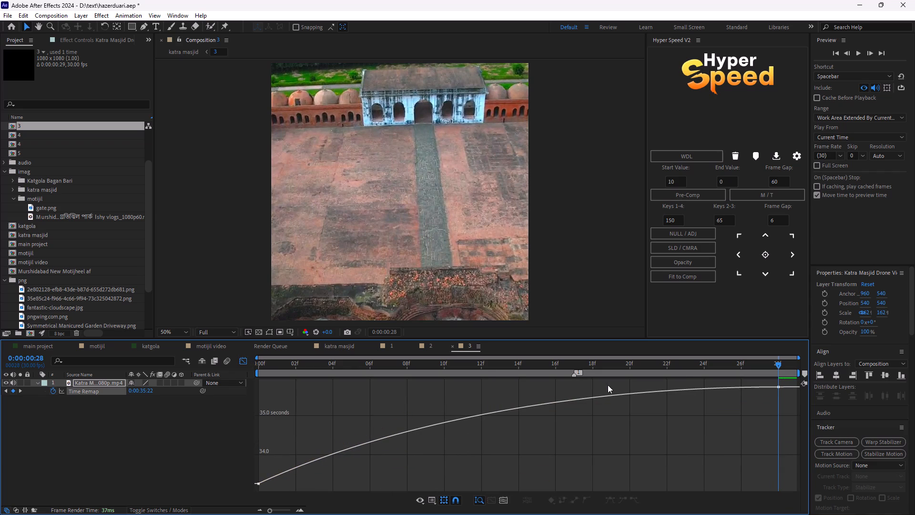
drag(608, 385, 608, 419)
click(777, 386)
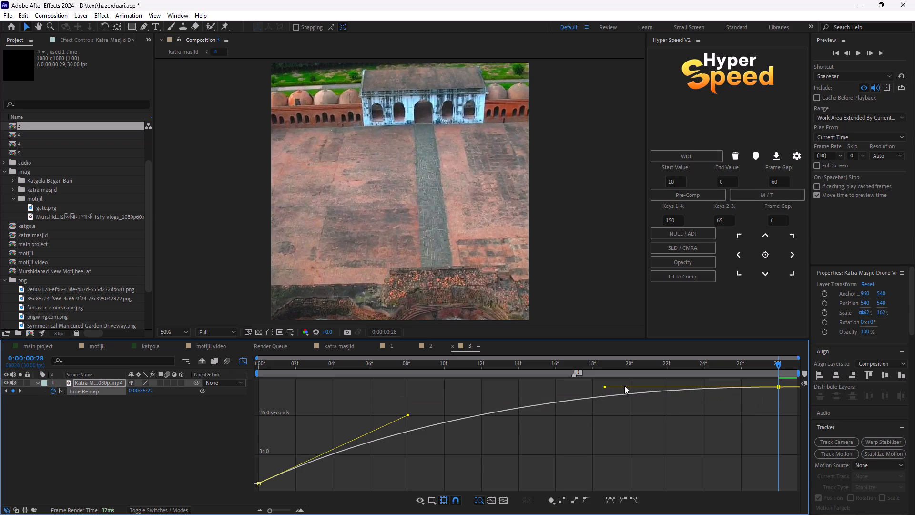
drag(606, 386, 594, 453)
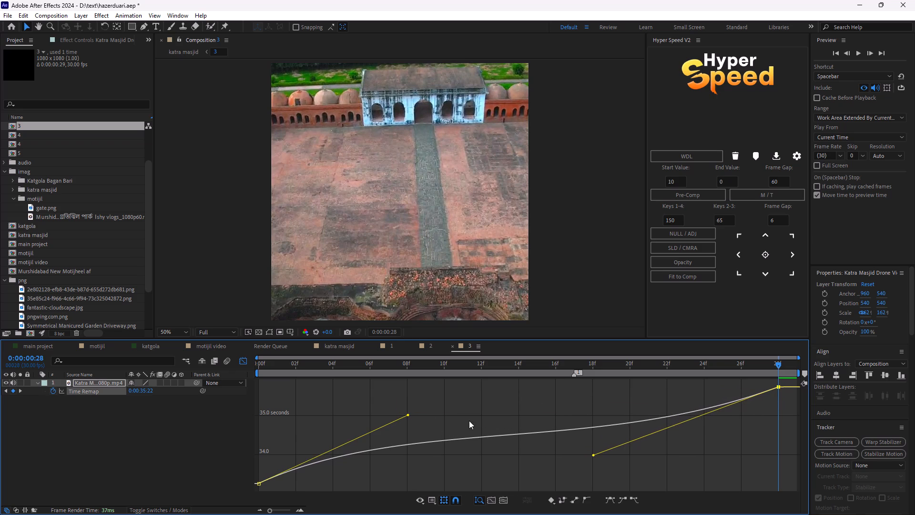
Preview pre-comp 3 and mute its drone clip's audio.
key(space)
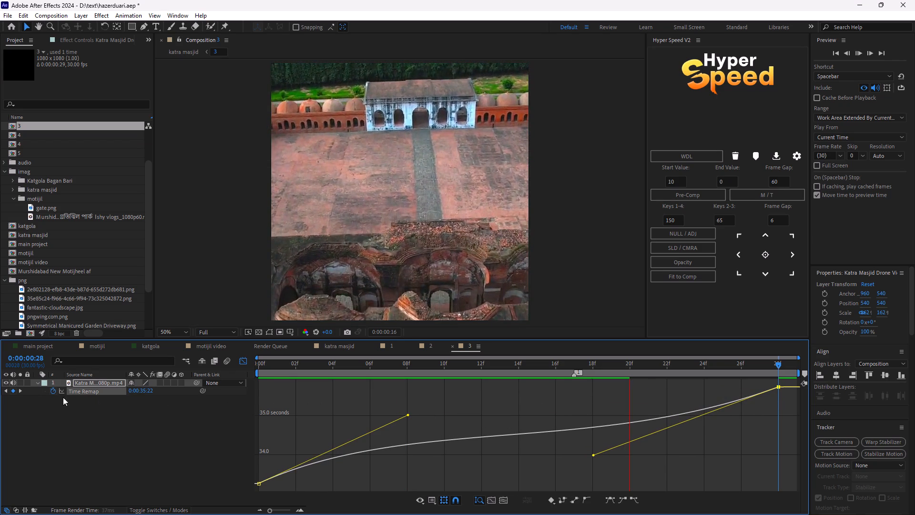
click(14, 385)
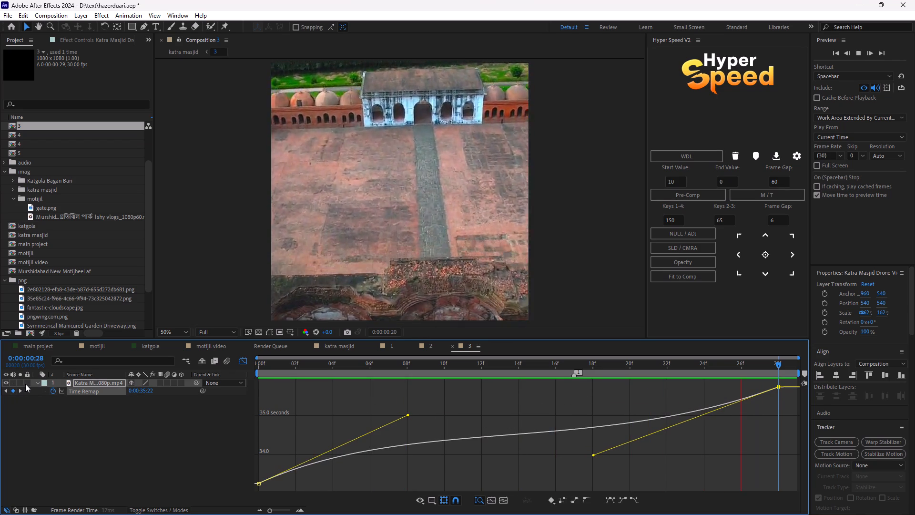
Return to the katra masjid composition and play it from the start to check the new speed ramp.
click(335, 344)
key(space)
drag(516, 366, 434, 379)
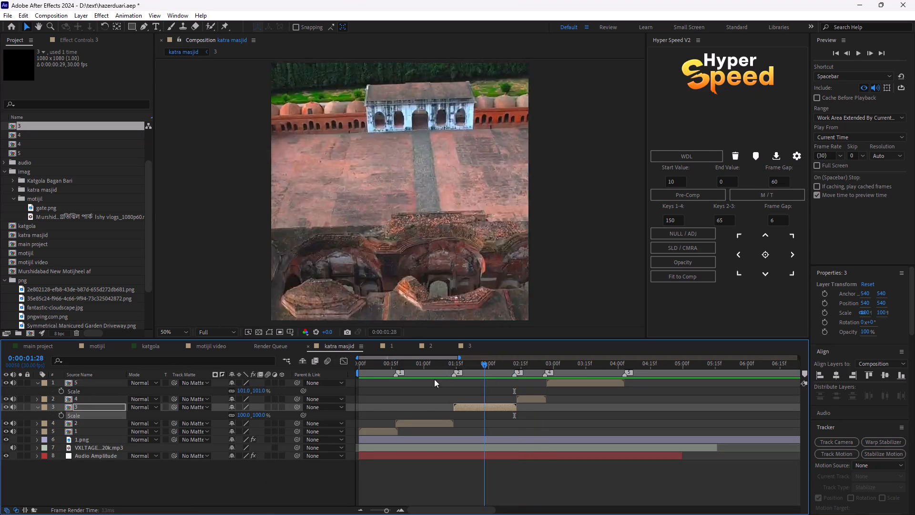
drag(434, 379, 254, 378)
key(space)
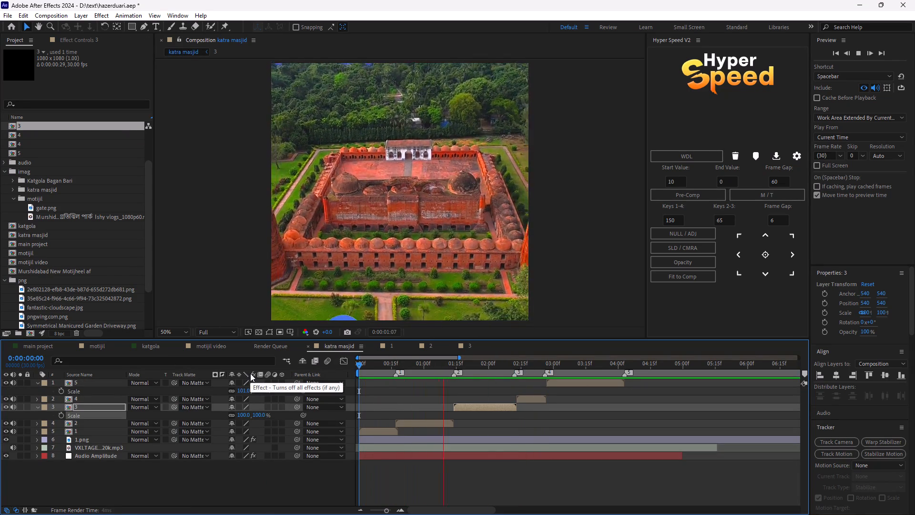
In pre-comp 4, enable time remapping on the Katra Masjid clip and add a Time Remap keyframe at frame 0.
key(space)
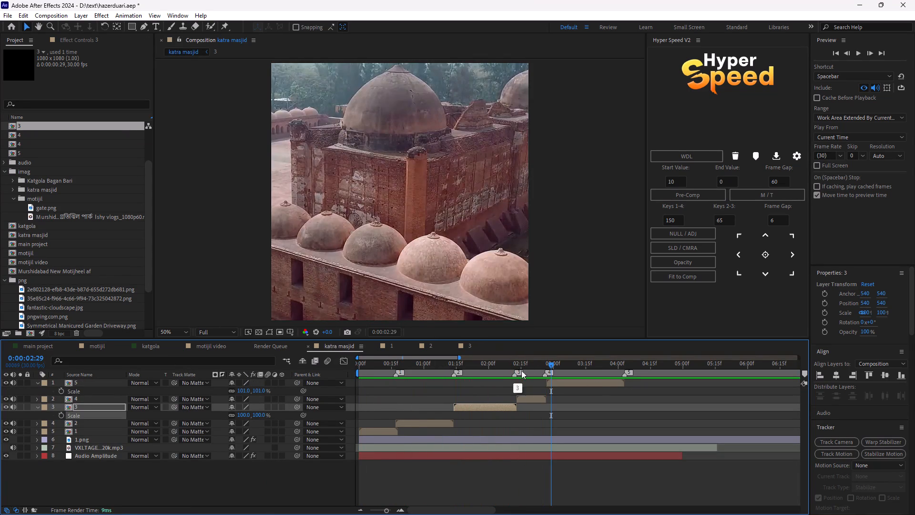
drag(548, 364, 524, 378)
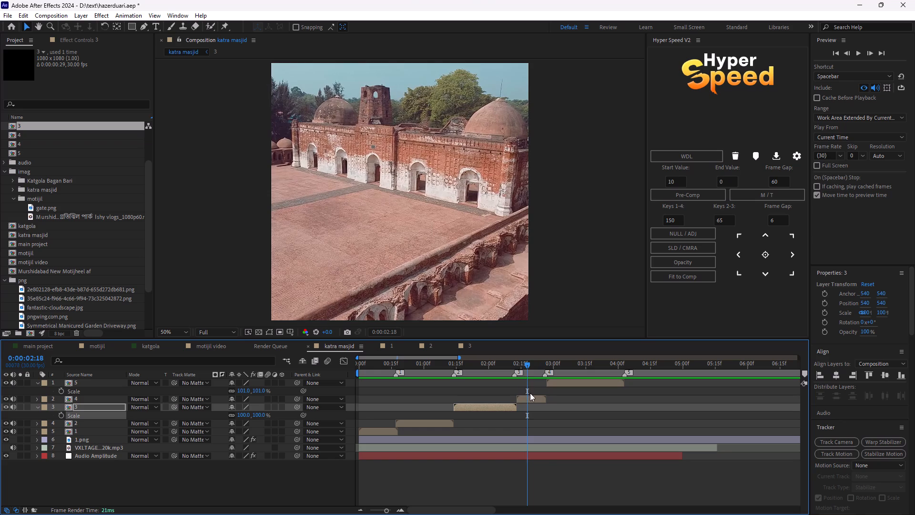
click(530, 394)
click(531, 397)
click(531, 397)
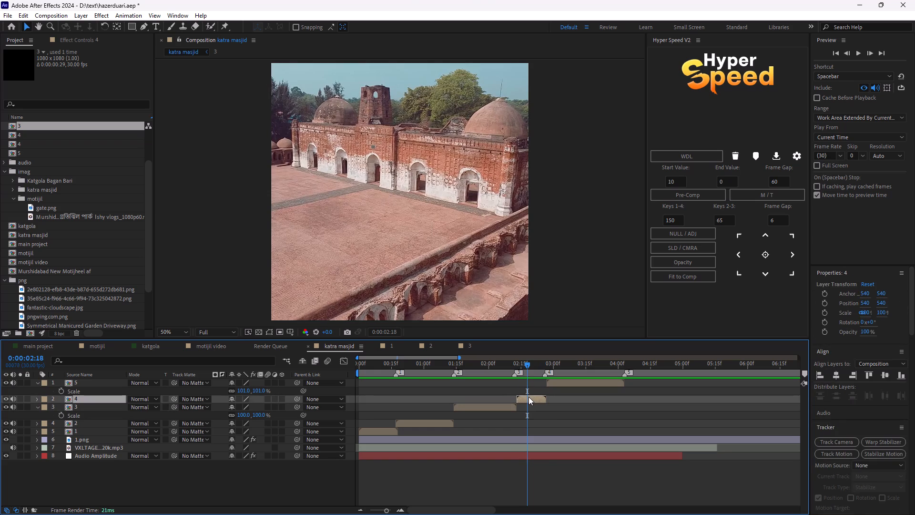
double_click(529, 397)
click(430, 381)
right_drag(430, 381, 431, 377)
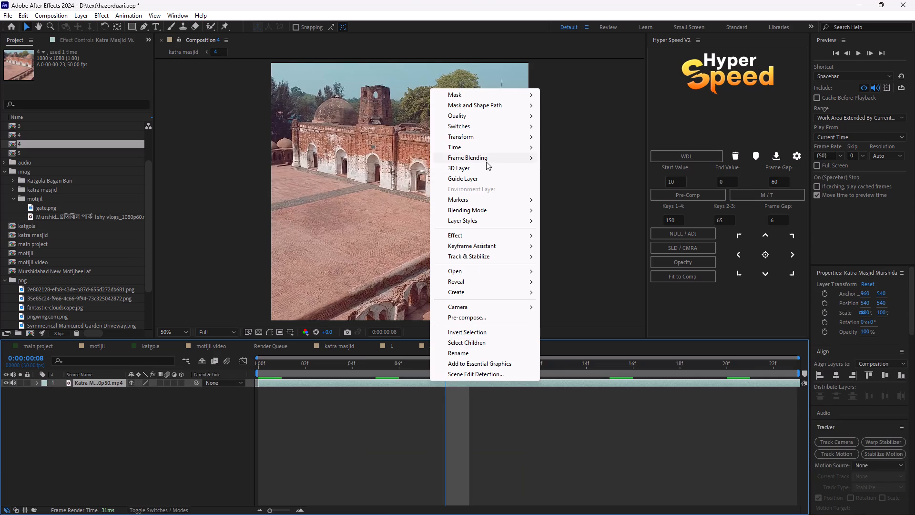
click(611, 149)
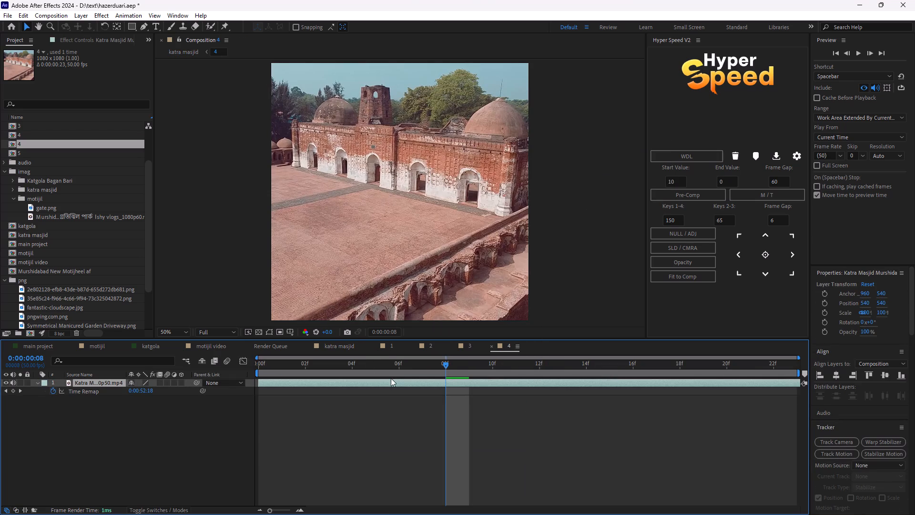
drag(443, 362, 83, 379)
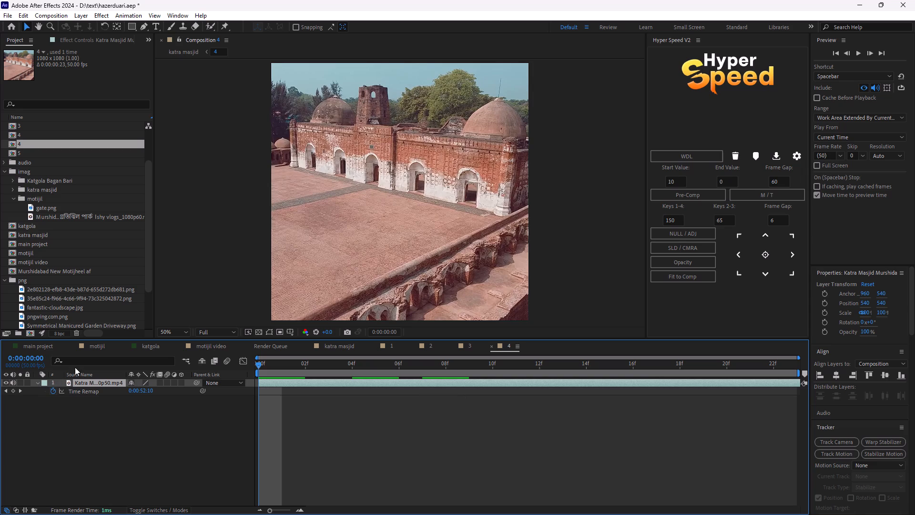
click(11, 389)
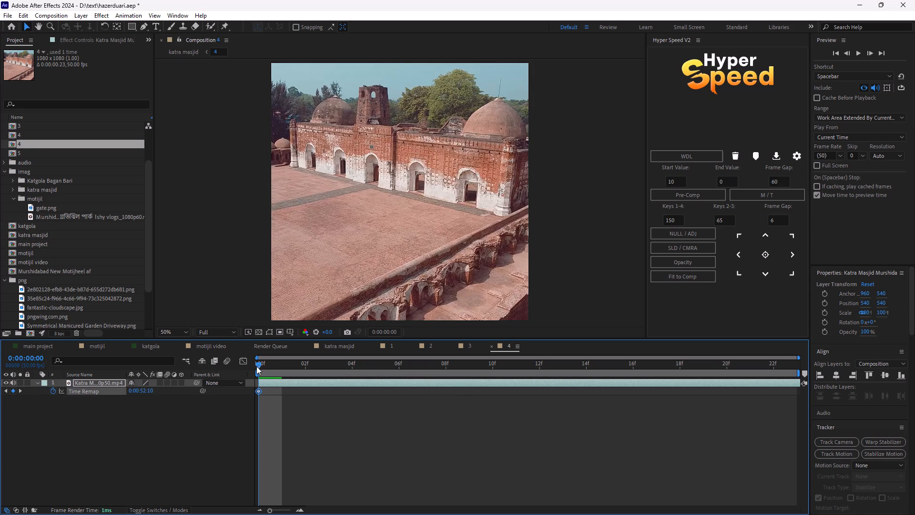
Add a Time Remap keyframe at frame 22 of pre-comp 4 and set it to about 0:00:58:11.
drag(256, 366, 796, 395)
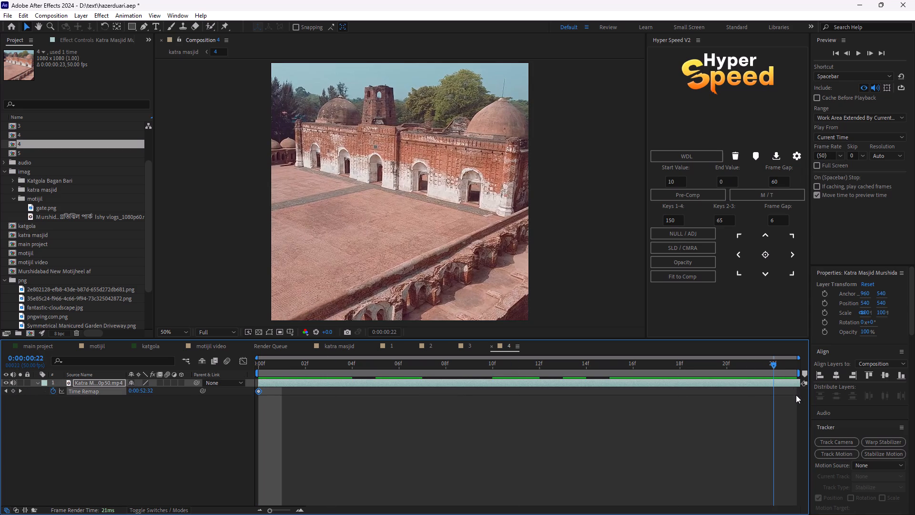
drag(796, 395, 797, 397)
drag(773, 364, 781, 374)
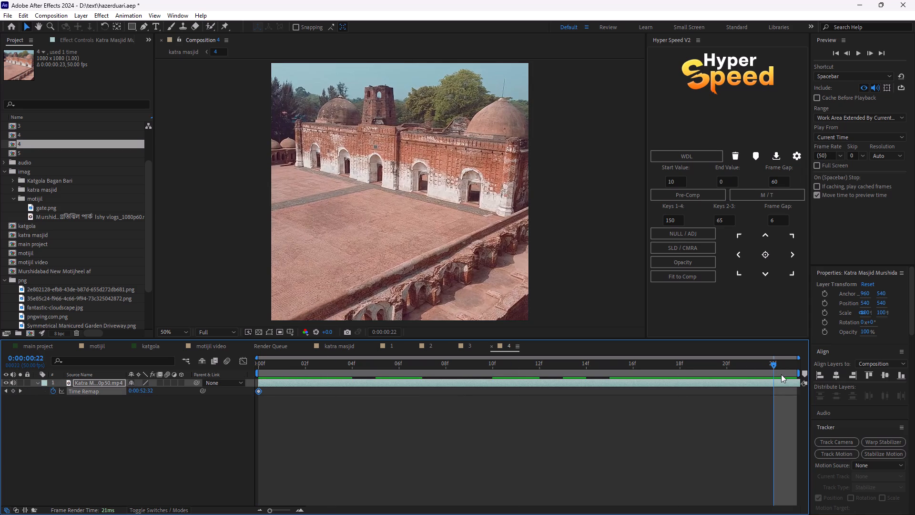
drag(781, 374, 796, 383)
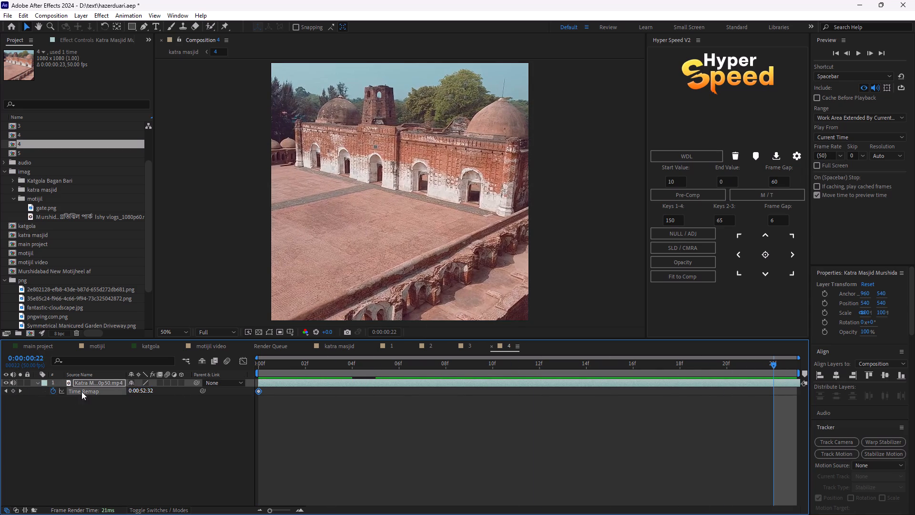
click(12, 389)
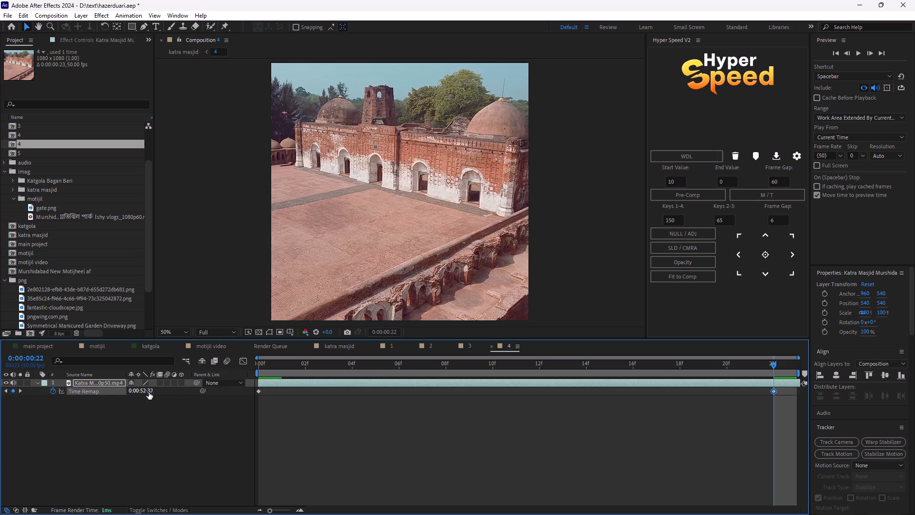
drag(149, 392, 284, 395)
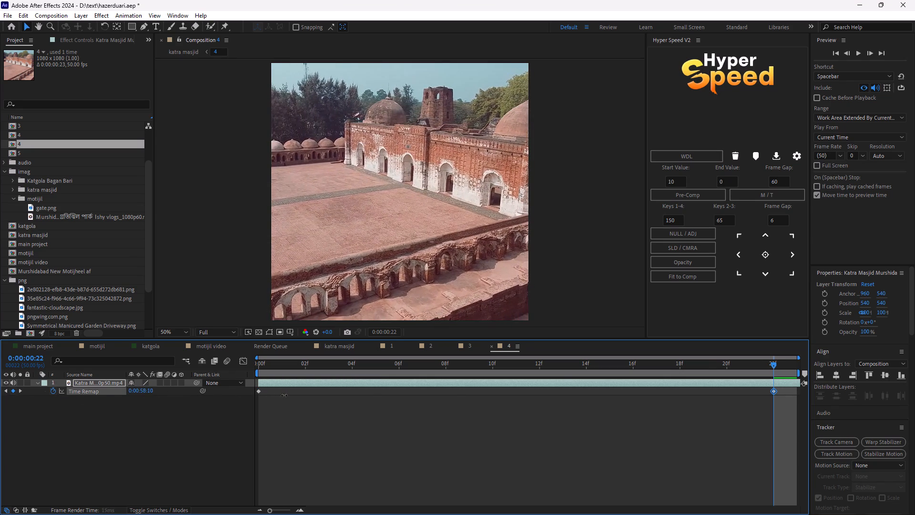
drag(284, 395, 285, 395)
Preview pre-comp 4 from the start and mute its clip's audio.
drag(777, 362, 136, 368)
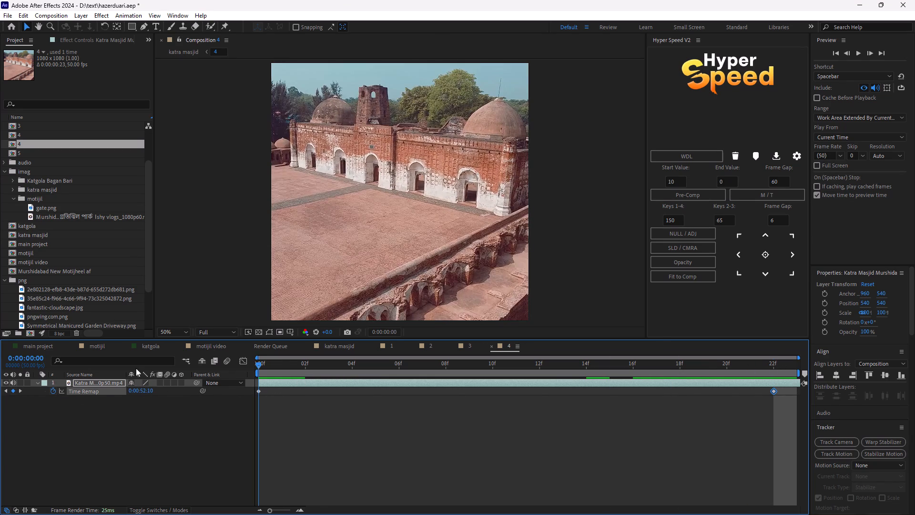
drag(136, 368, 141, 370)
key(space)
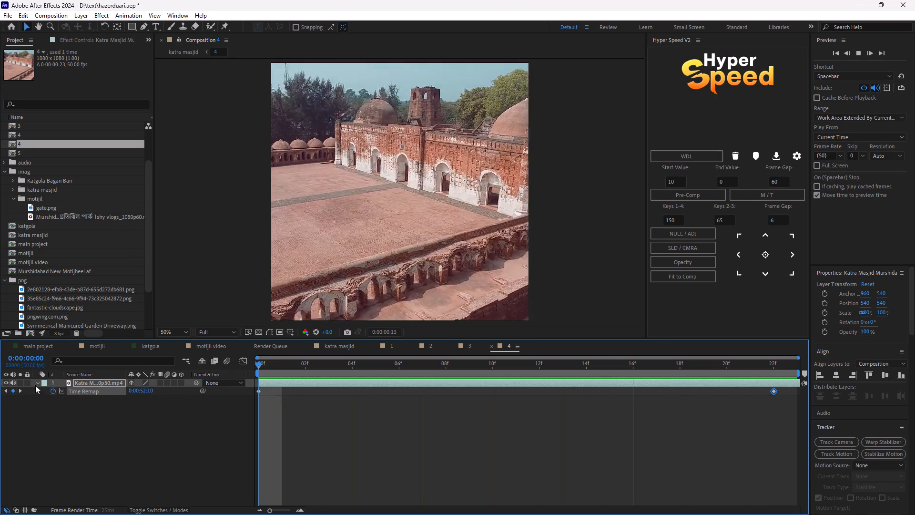
click(15, 381)
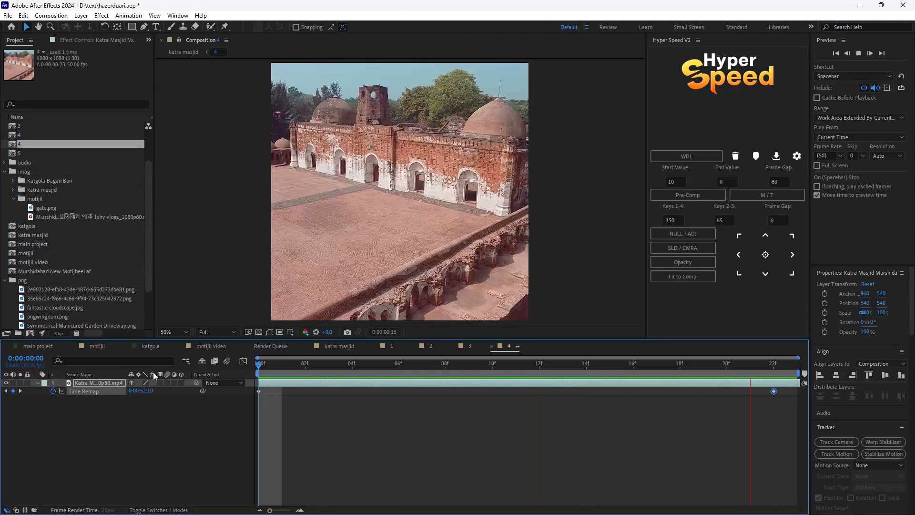
key(space)
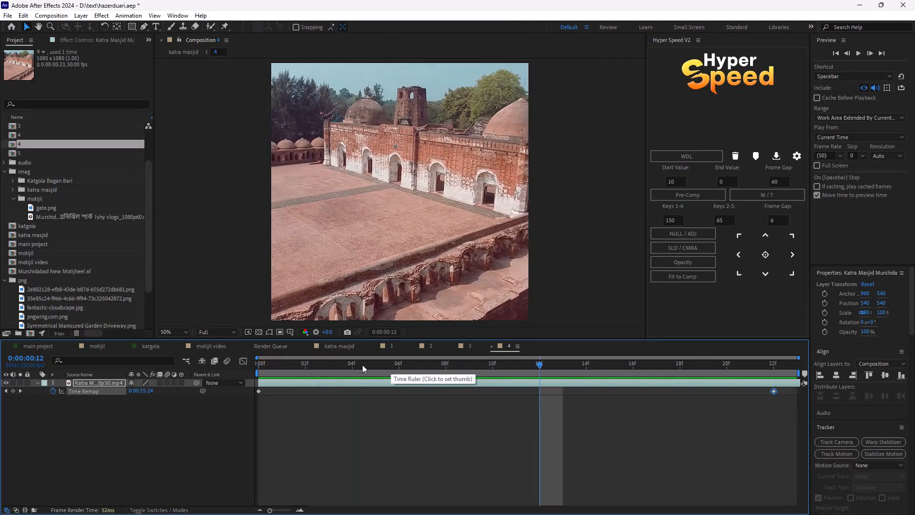
key(space)
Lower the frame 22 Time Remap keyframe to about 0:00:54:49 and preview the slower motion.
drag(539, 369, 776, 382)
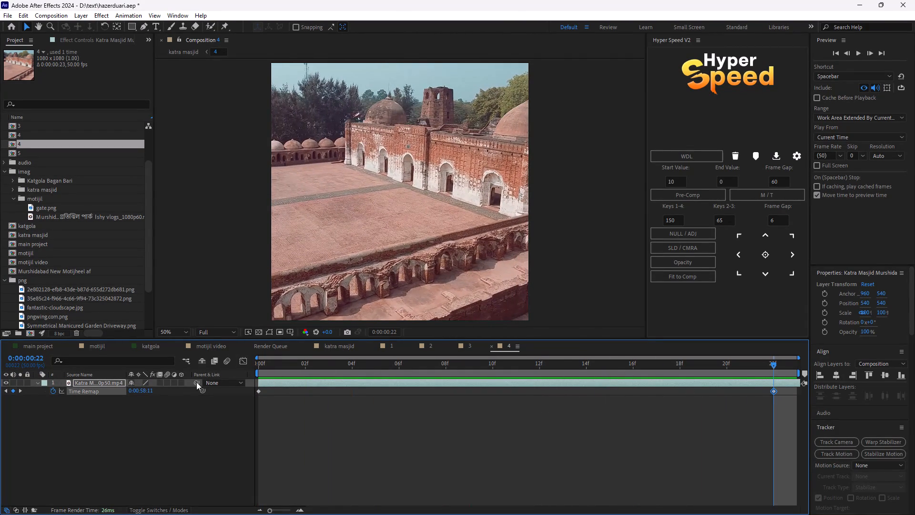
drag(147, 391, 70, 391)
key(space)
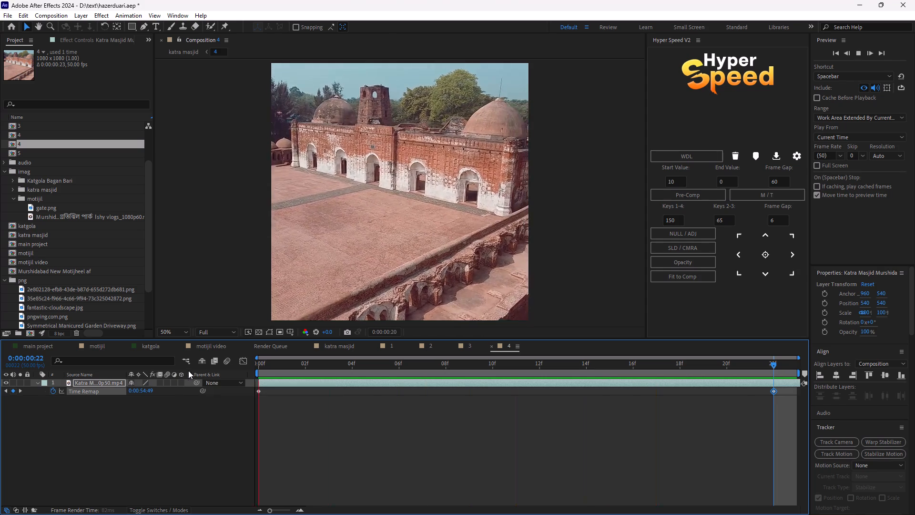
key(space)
Add a middle Time Remap keyframe at frame 11 in pre-comp 4 and set it to 0:00:55:20.
drag(327, 363, 493, 377)
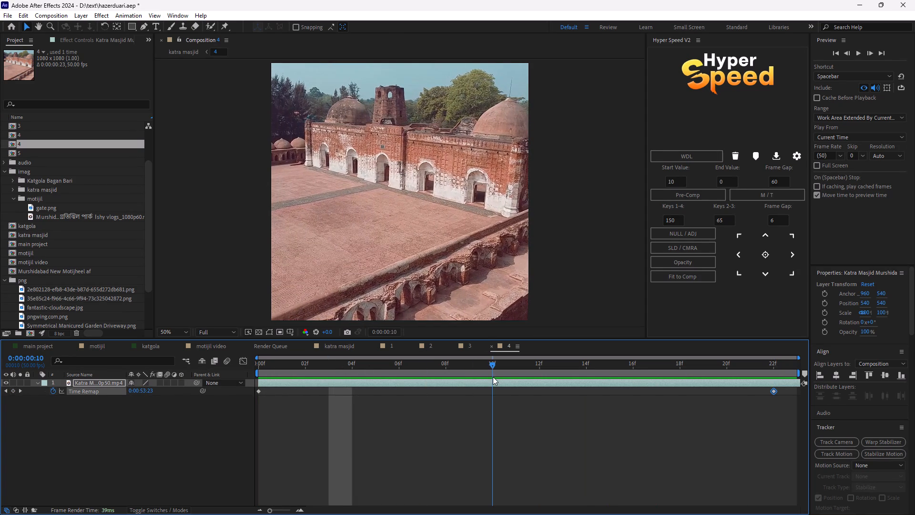
drag(493, 377, 510, 383)
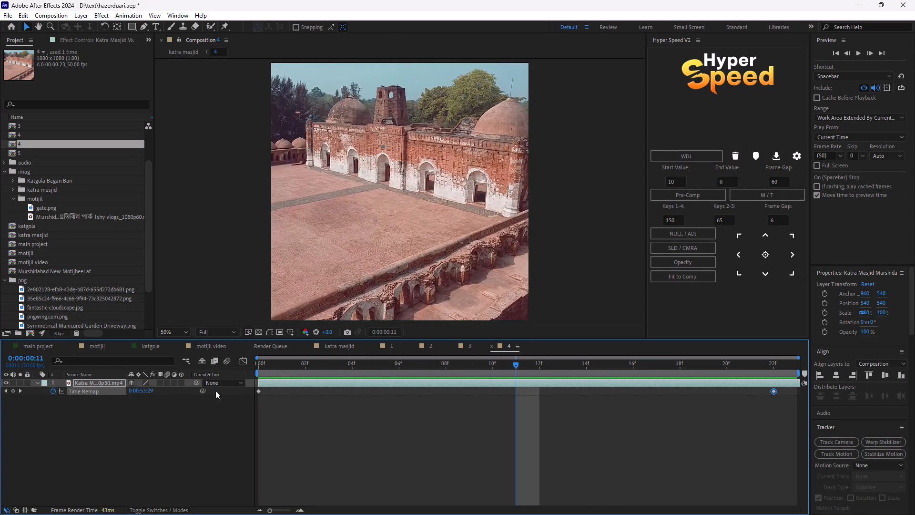
click(14, 391)
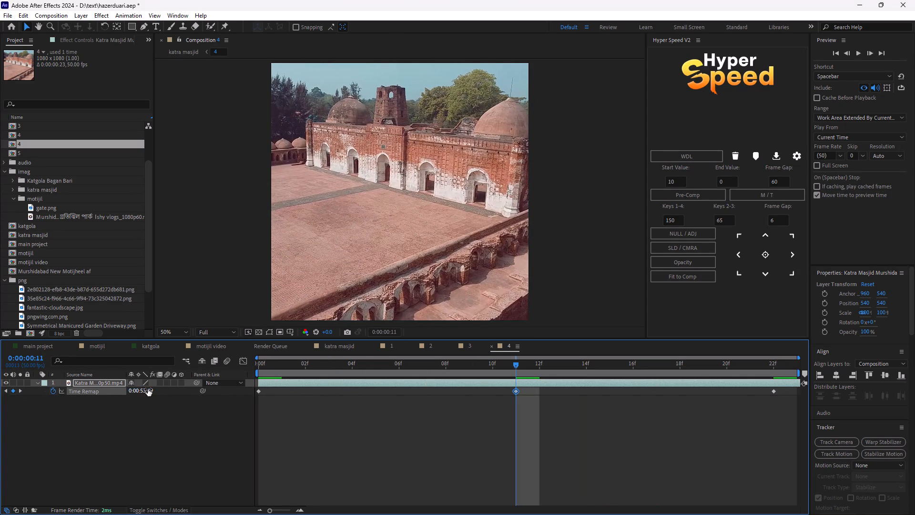
drag(148, 389, 192, 390)
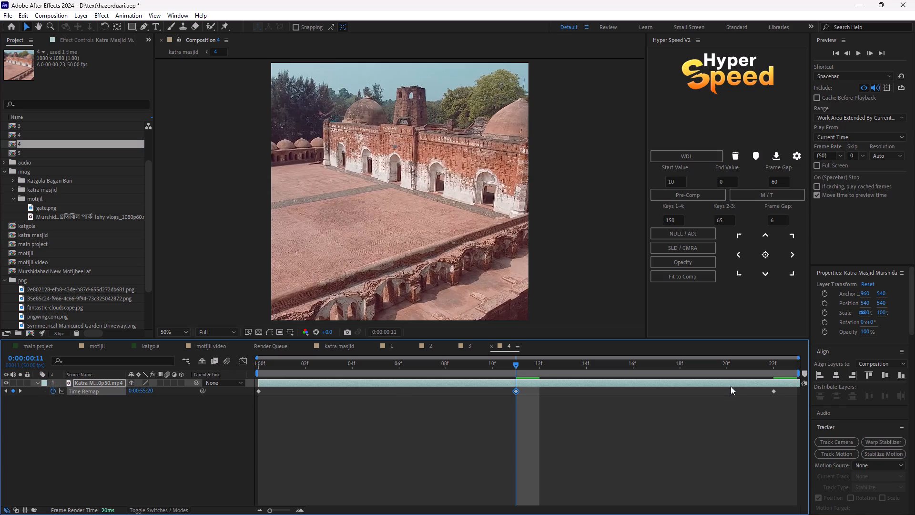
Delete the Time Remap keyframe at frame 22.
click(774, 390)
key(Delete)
Copy the first Time Remap keyframe to the clip's end at frame 23 and preview the forward-and-back motion.
click(262, 390)
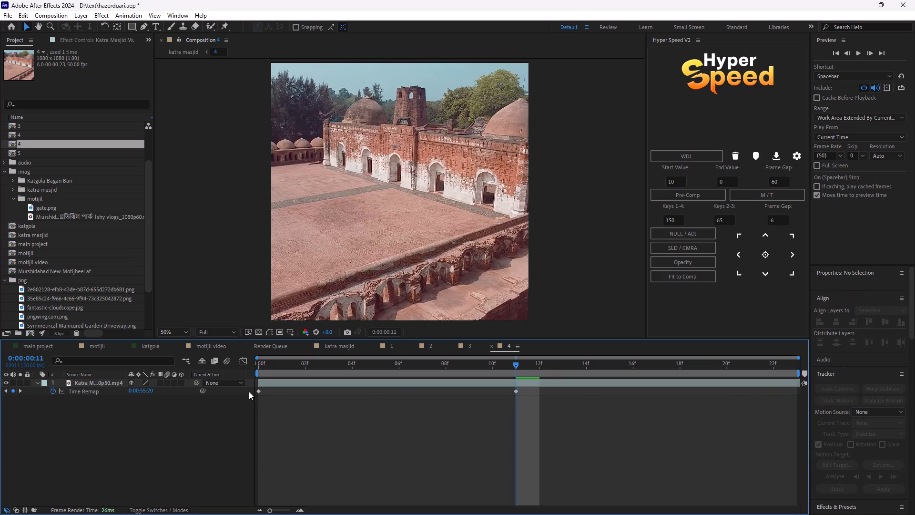
click(261, 390)
click(259, 390)
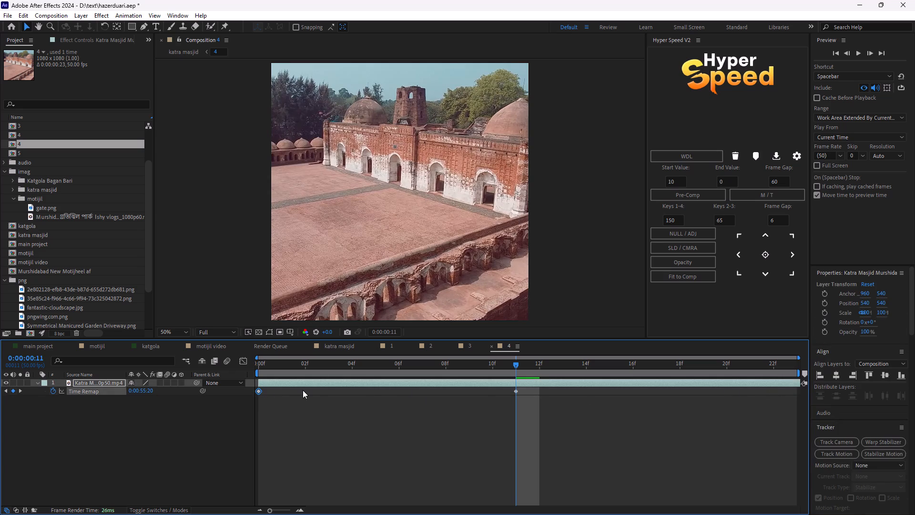
key(ctrl+c)
key(o)
key(ctrl+v)
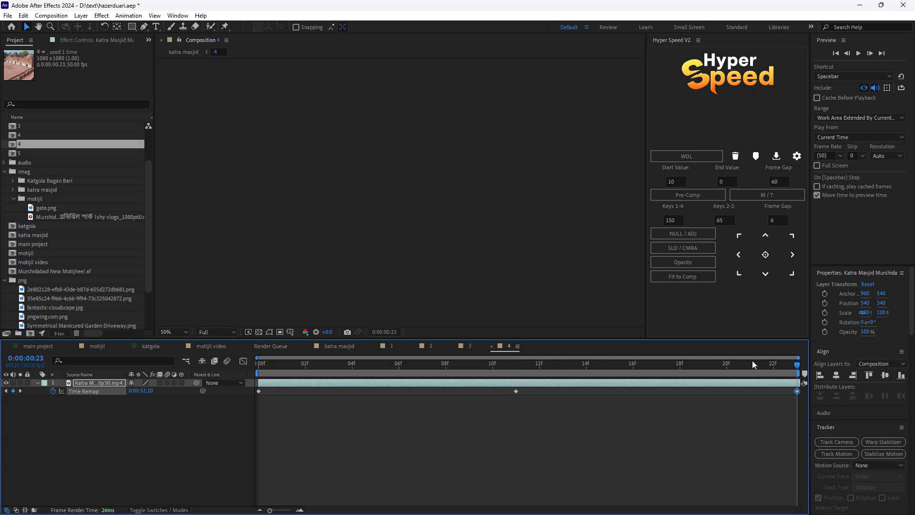
drag(798, 367, 258, 362)
key(space)
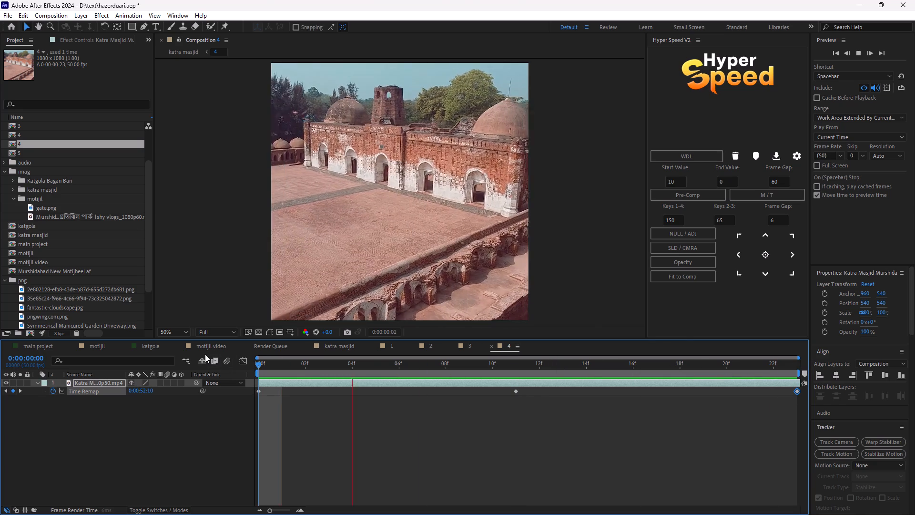
key(space)
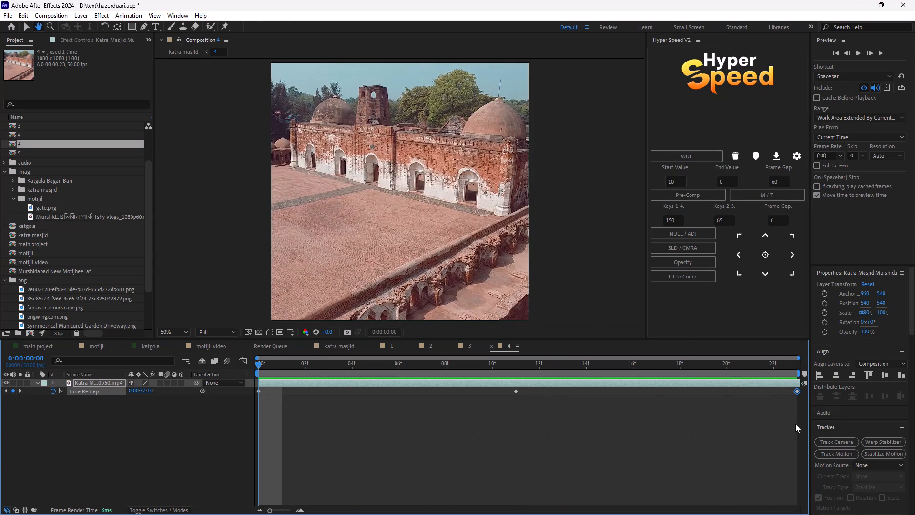
Raise the frame 11 Time Remap keyframe past 0:00:57:43 and preview pre-comp 4 from the start.
drag(260, 365, 470, 397)
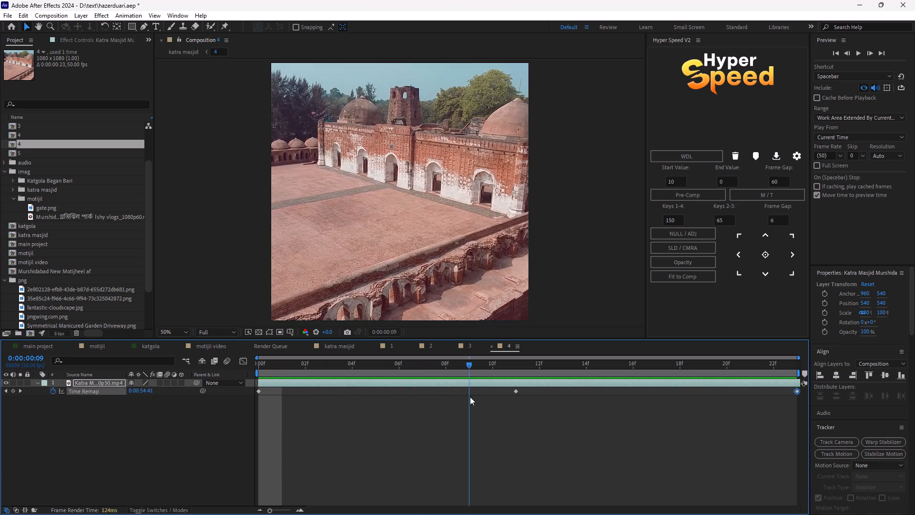
drag(470, 397, 512, 410)
click(515, 393)
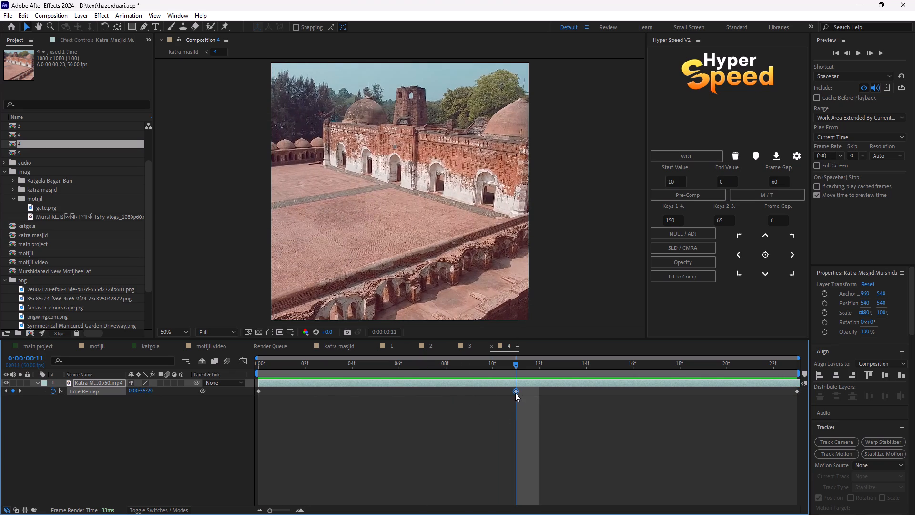
drag(151, 391, 215, 394)
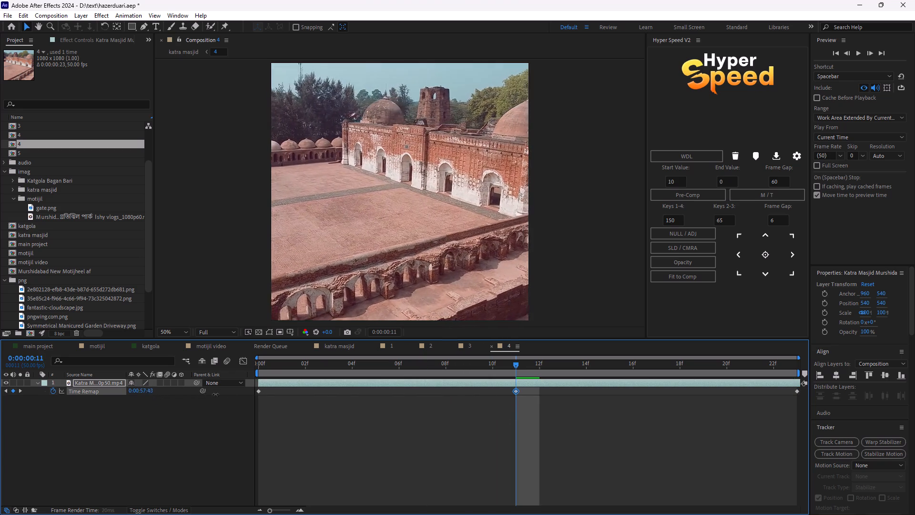
drag(215, 394, 254, 396)
drag(511, 362, 113, 363)
key(space)
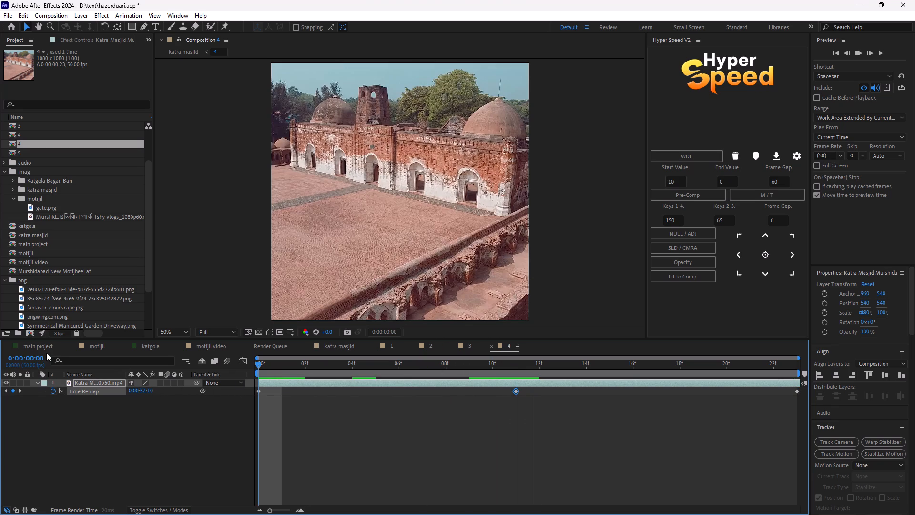
key(space)
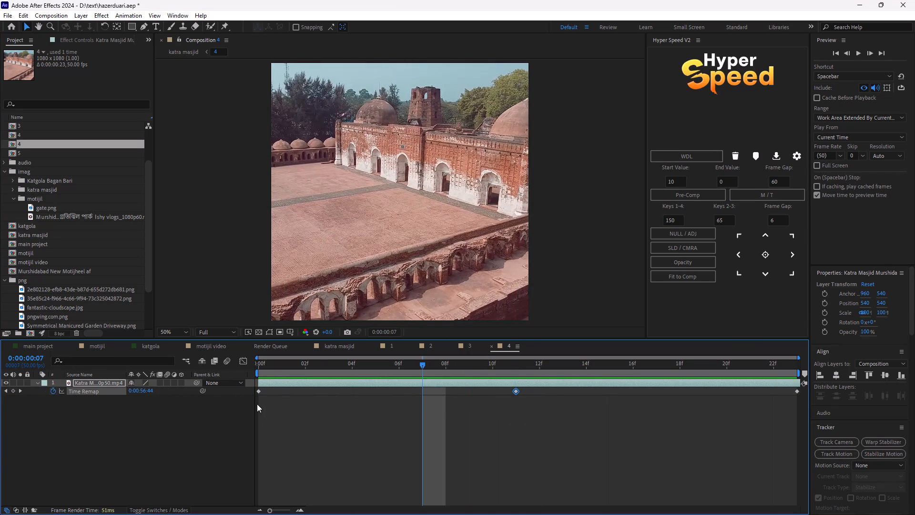
Apply Easy Ease to all three Time Remap keyframes of the clip in pre-comp 4.
drag(257, 404, 804, 385)
key(F9)
In the graph editor, steepen the Time Remap curve at the first and last keyframes, forming a symmetrical arch around frame 11.
click(238, 359)
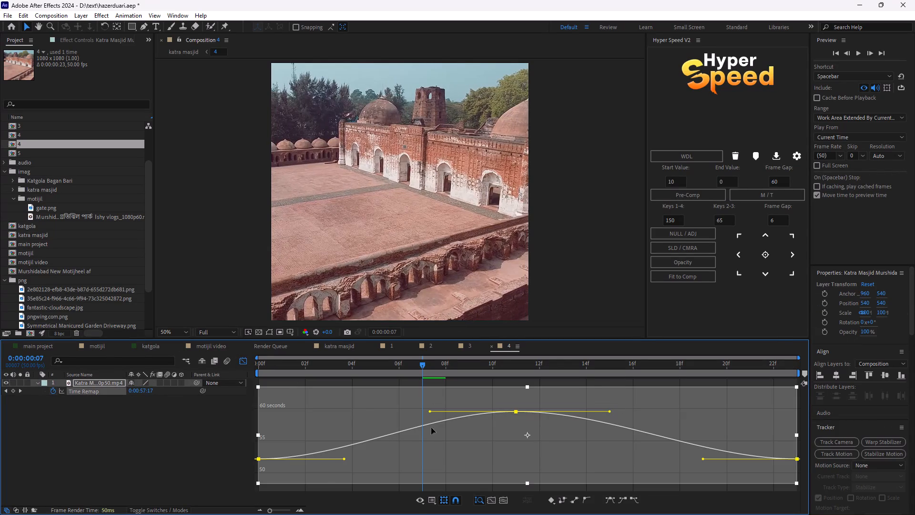
click(374, 451)
click(260, 453)
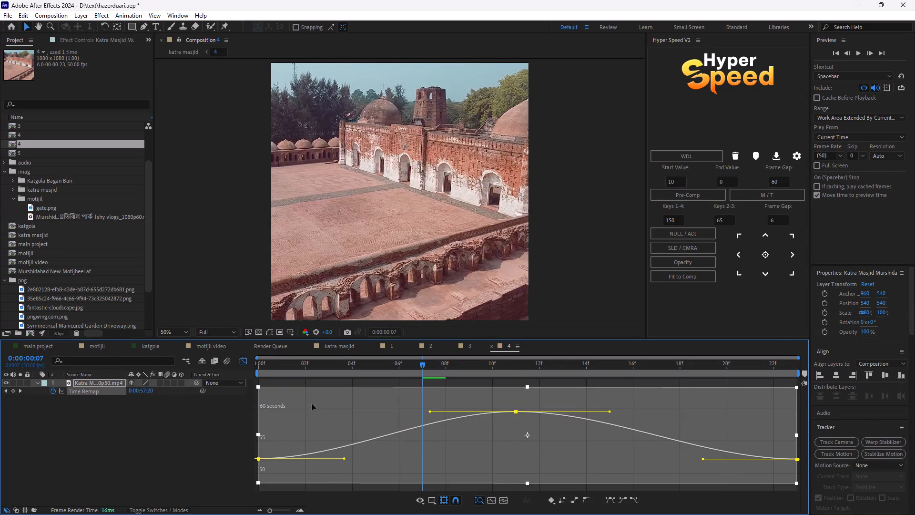
click(316, 383)
click(260, 480)
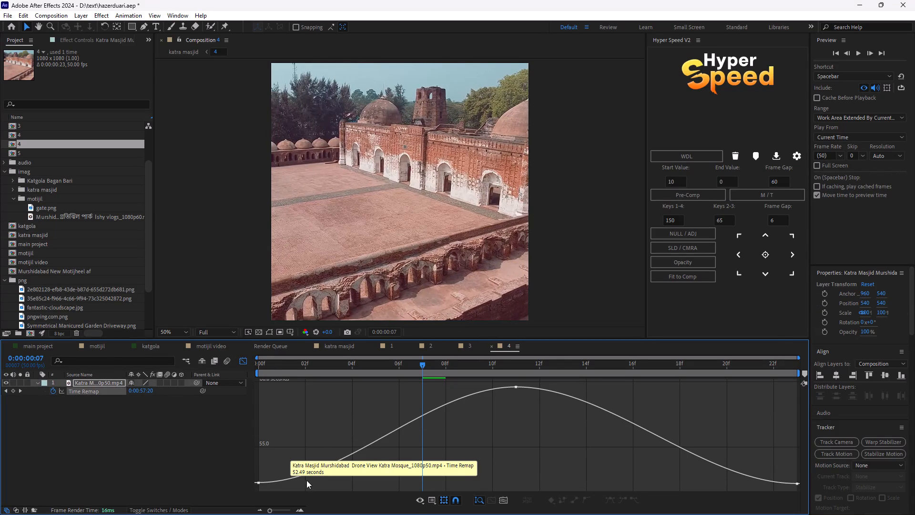
click(260, 481)
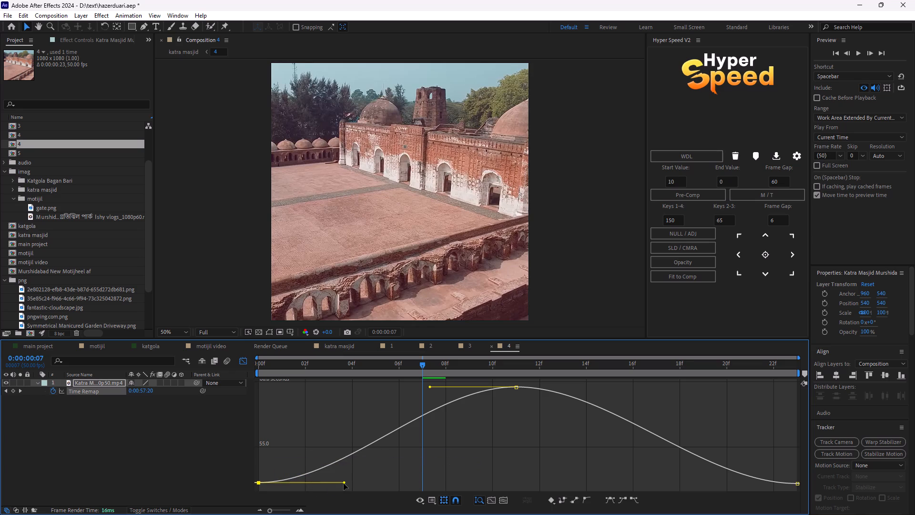
drag(344, 482, 255, 419)
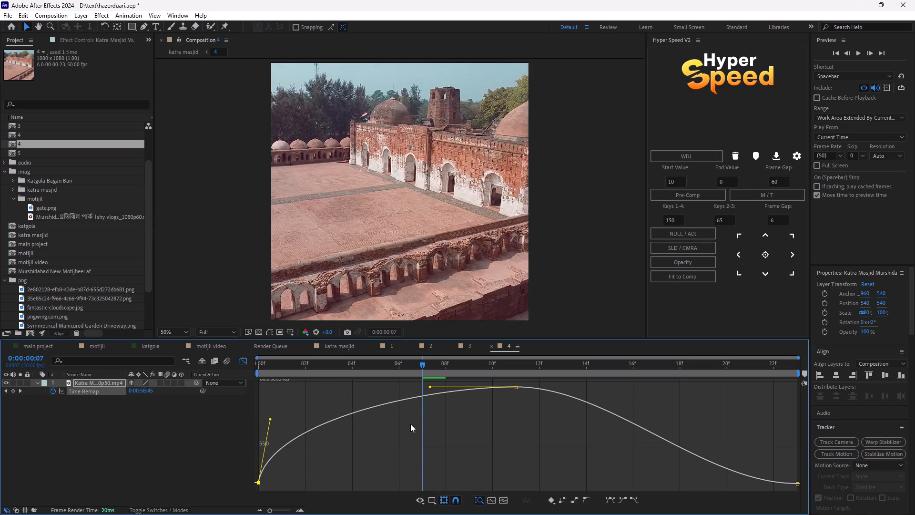
click(519, 383)
click(515, 387)
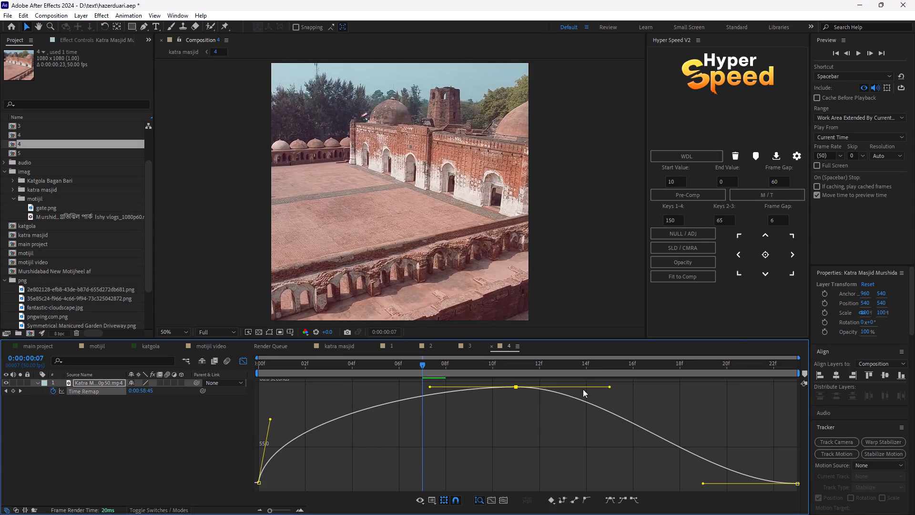
drag(703, 483, 819, 422)
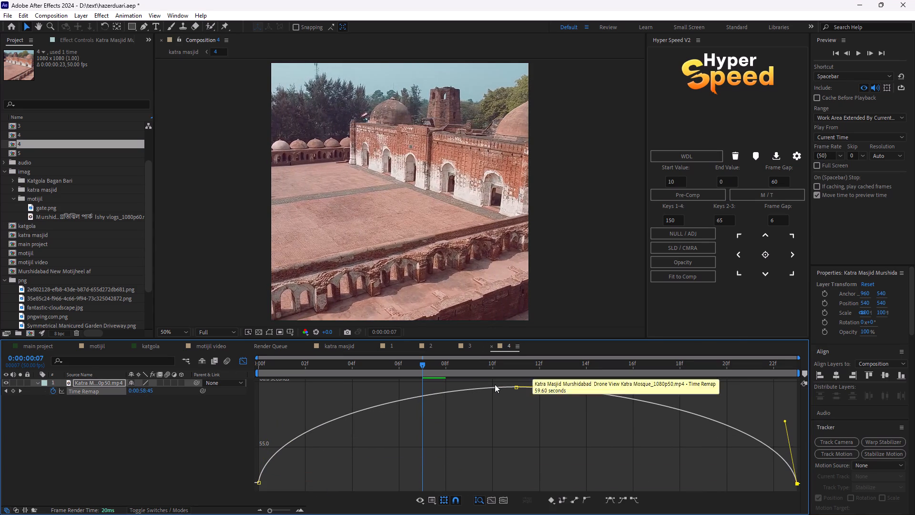
Preview pre-comp 4 from the start to check the reshaped speed curve.
drag(426, 361, 177, 394)
key(space)
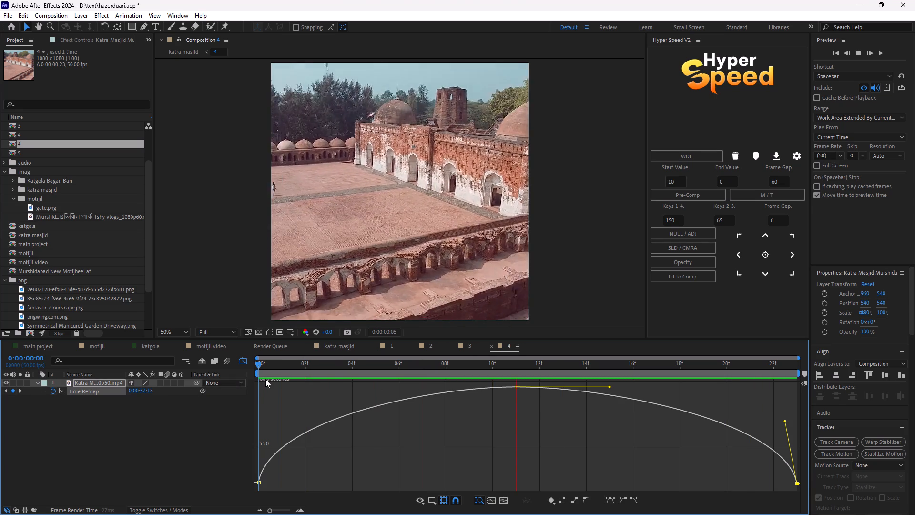
key(space)
click(454, 393)
click(461, 391)
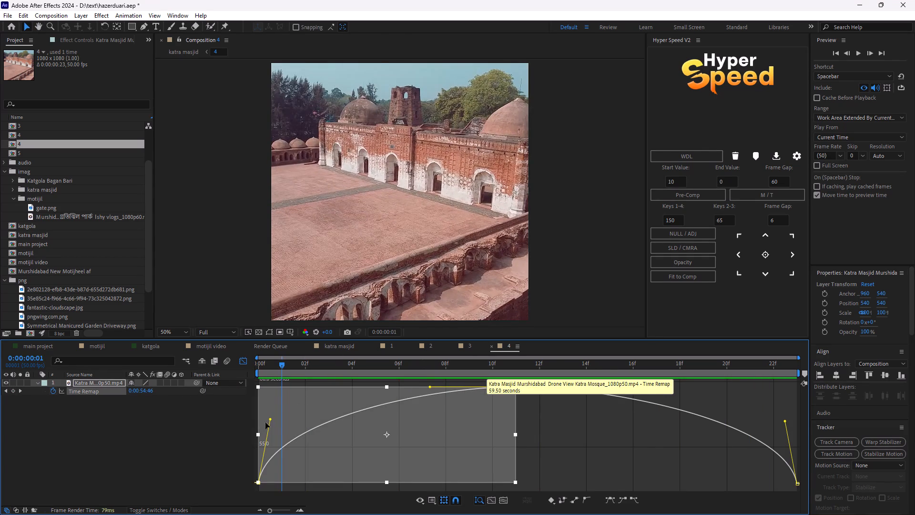
key(space)
Return to the katra masjid composition and preview the sequence from about 0:00:01:11, and again from the start.
click(345, 346)
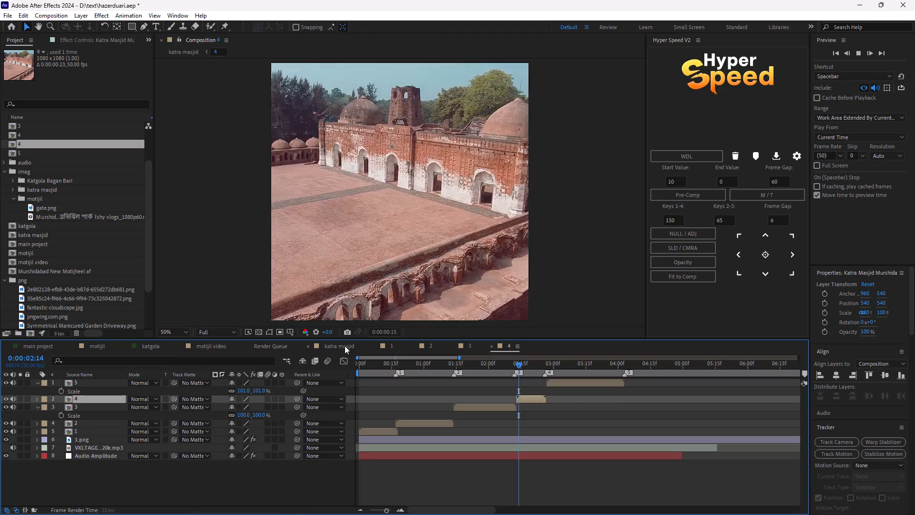
drag(514, 364, 447, 371)
key(space)
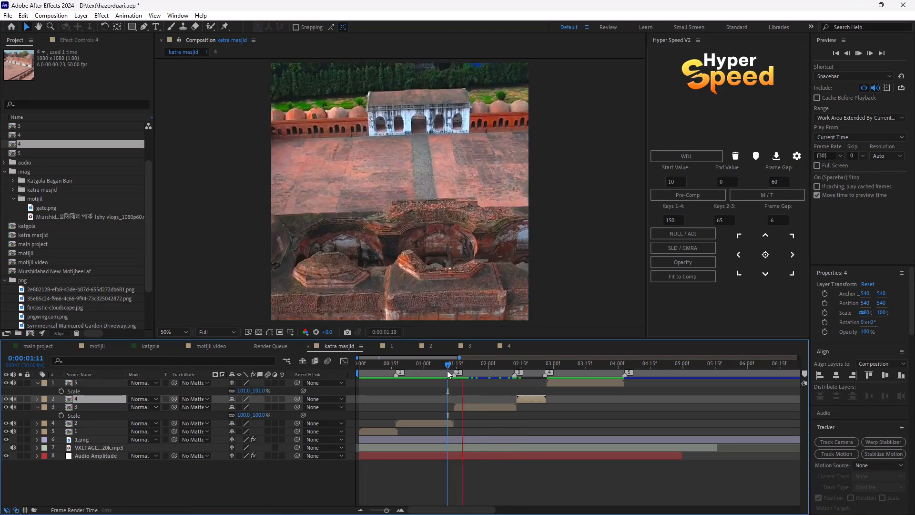
key(space)
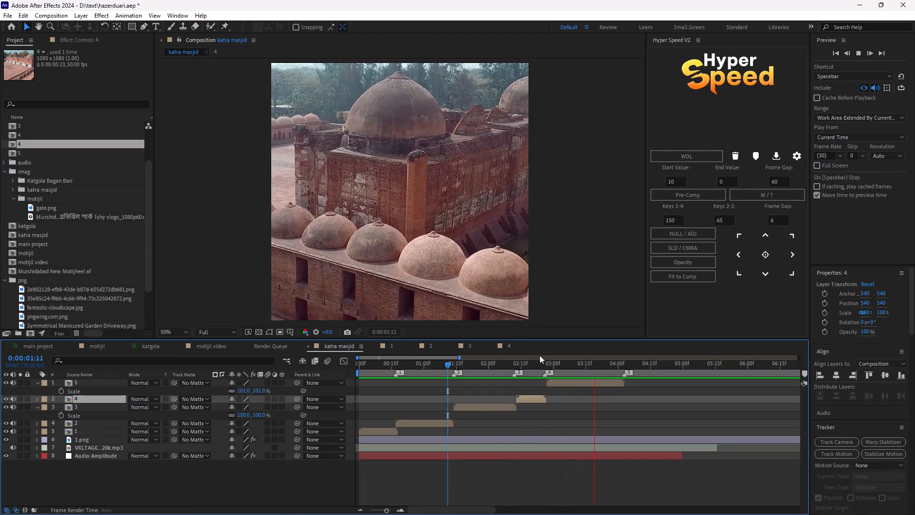
key(space)
drag(599, 371, 273, 379)
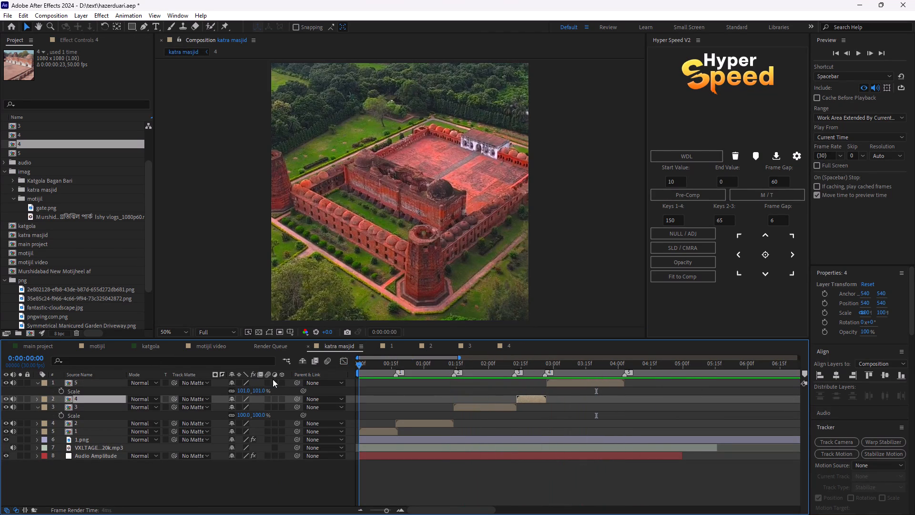
drag(273, 379, 219, 379)
key(space)
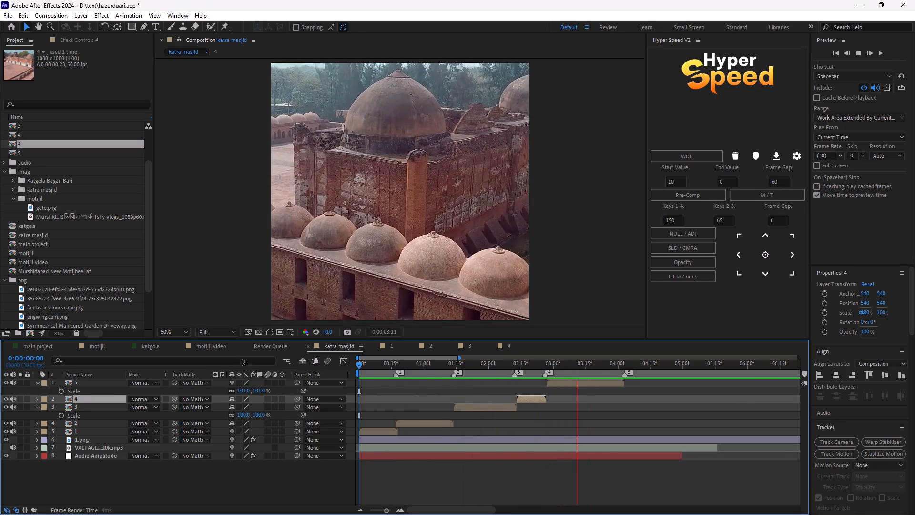
key(space)
Open pre-comp 5 and scale its drone clip to 87%.
drag(598, 365, 572, 374)
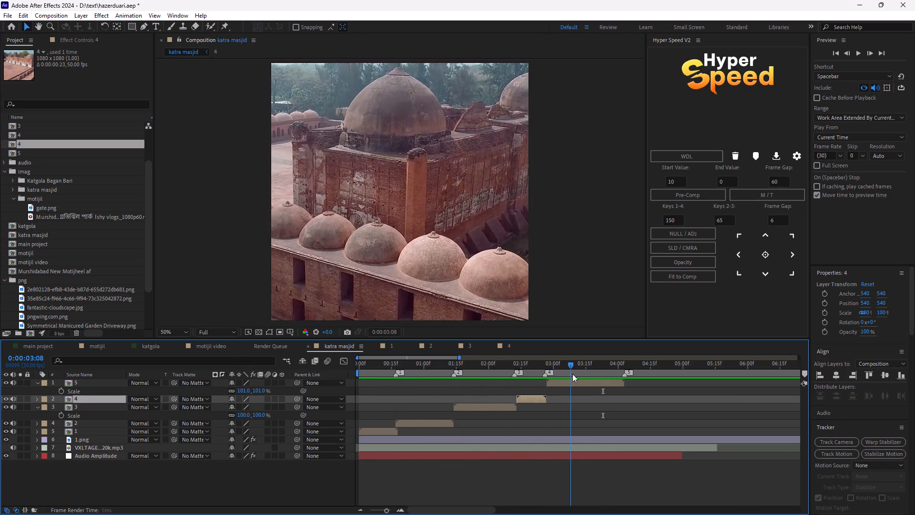
drag(572, 374, 573, 374)
click(580, 382)
key(s)
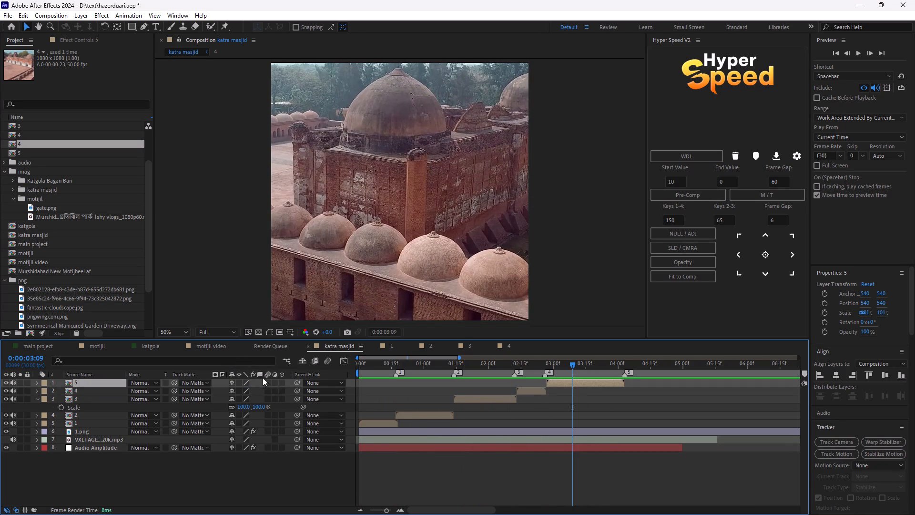
key(s)
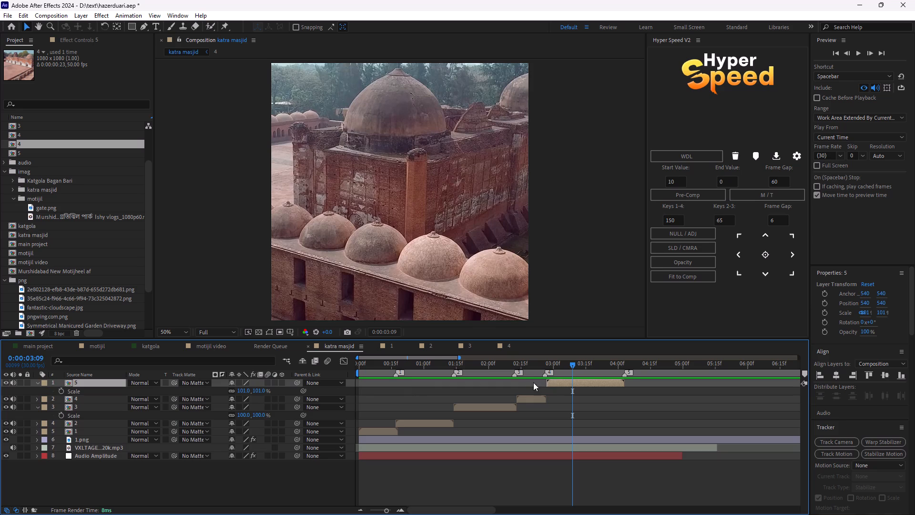
double_click(554, 381)
click(107, 381)
key(s)
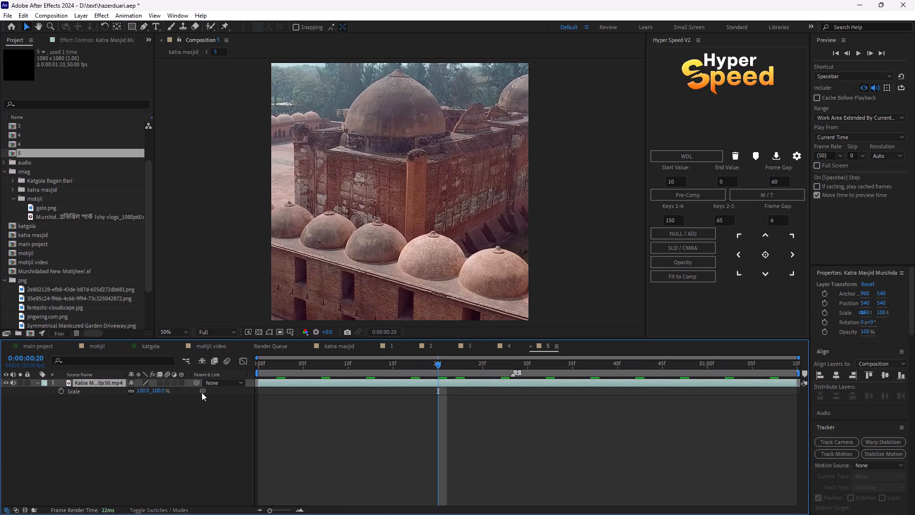
drag(144, 391, 122, 393)
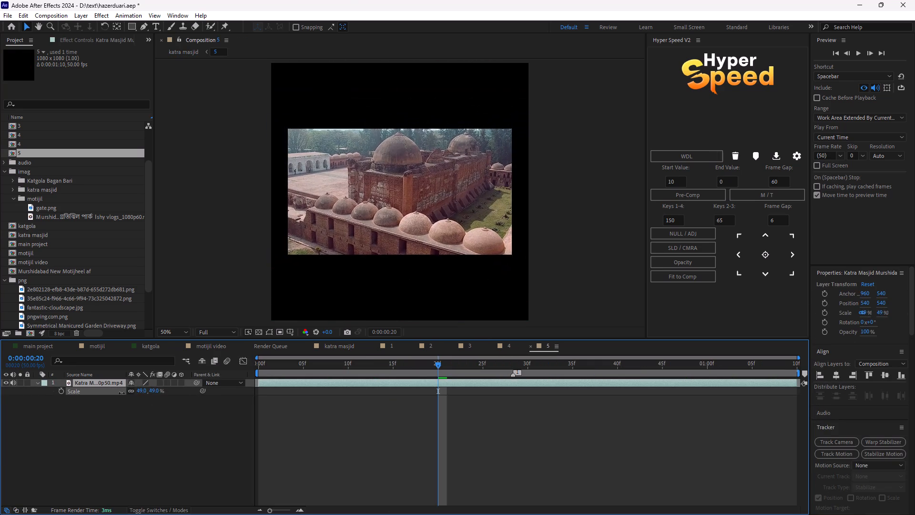
drag(122, 393, 139, 392)
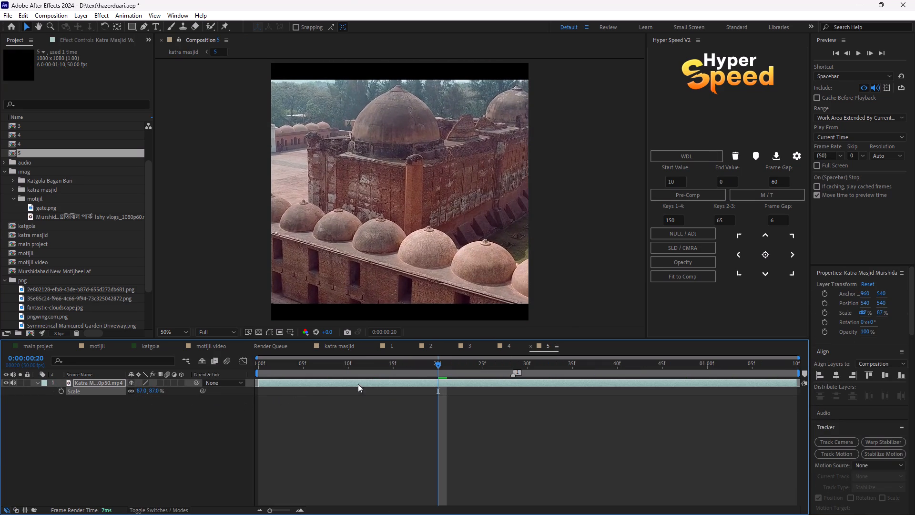
Apply the Hyper Speed M / T Twixtor ramp to the pre-comp 5 clip, using speeds 150 and 65 and frame gap 6.
click(774, 202)
click(776, 192)
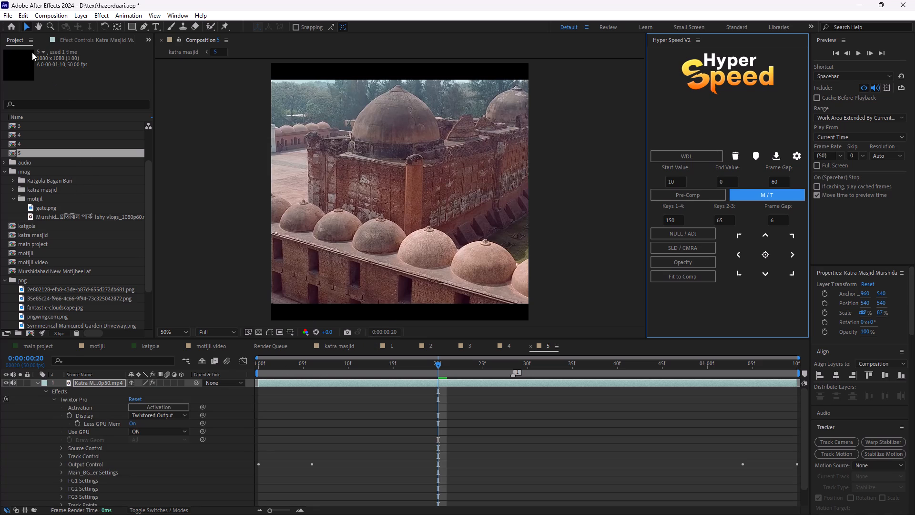
Inspect the clip's Twixtor Pro settings and Speed keyframes, and preview pre-comp 5 from the beginning.
click(65, 38)
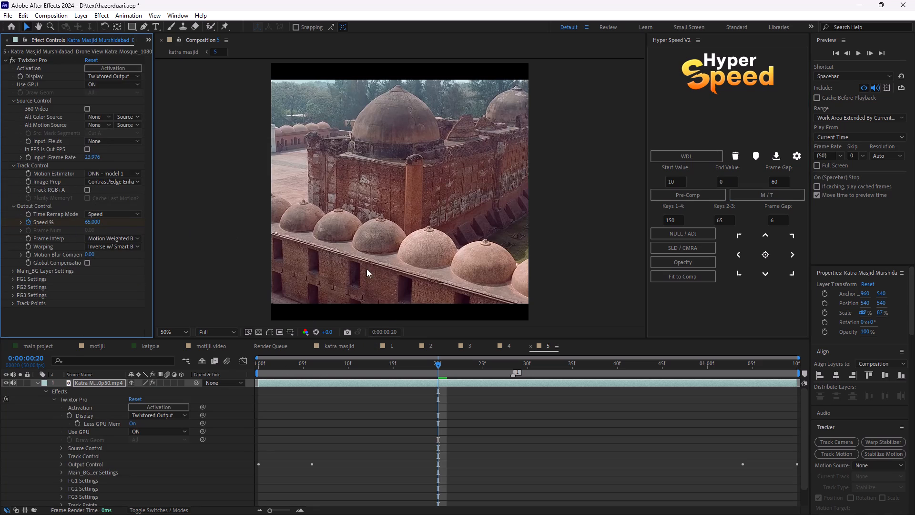
drag(440, 364, 236, 354)
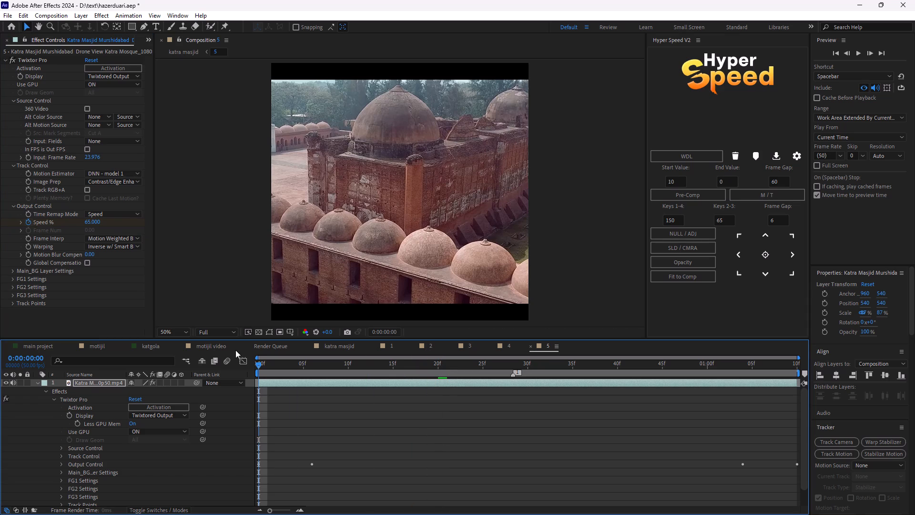
key(space)
key(u)
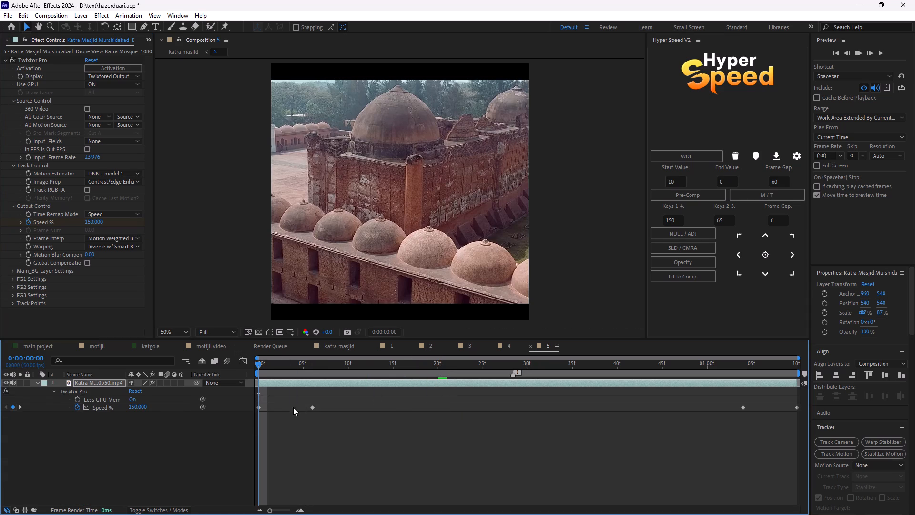
key(space)
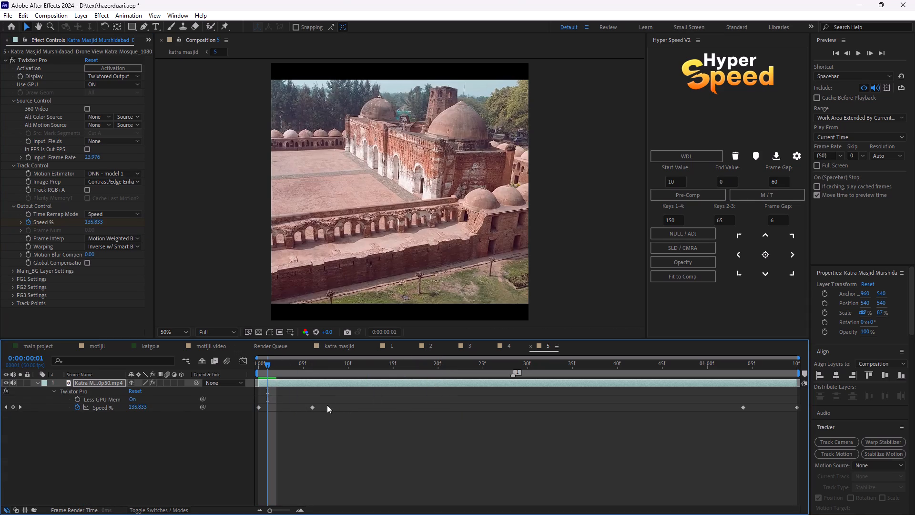
key(space)
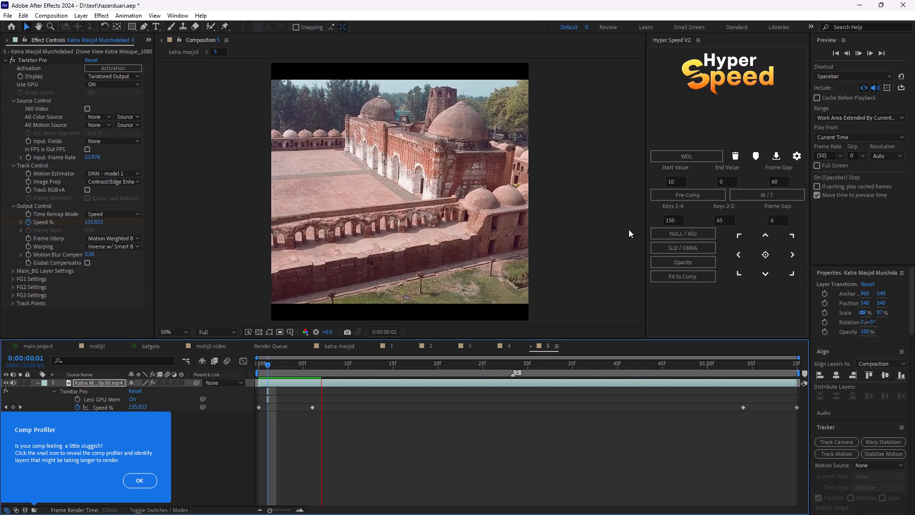
Mute the audio of the drone clip in pre-comp 5.
click(13, 384)
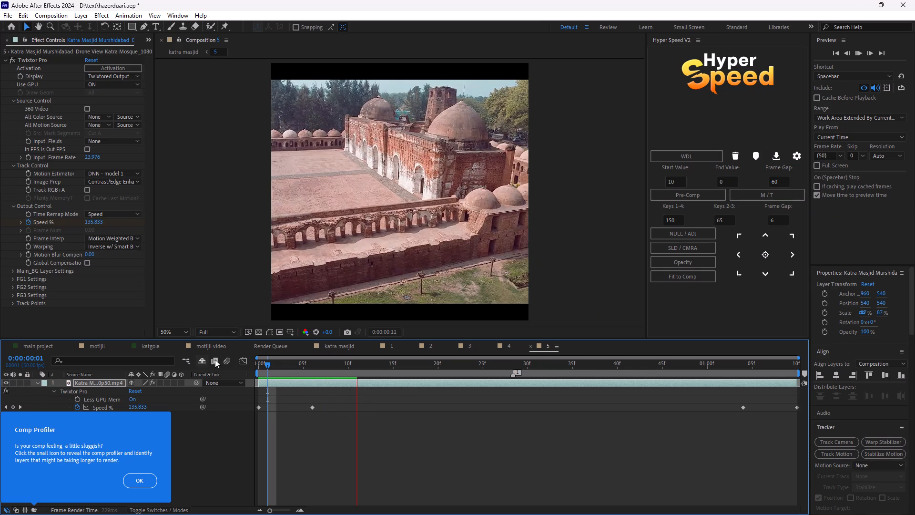
Open pre-comp 2 from the katra masjid composition and examine its clip's modified properties.
click(344, 346)
double_click(430, 423)
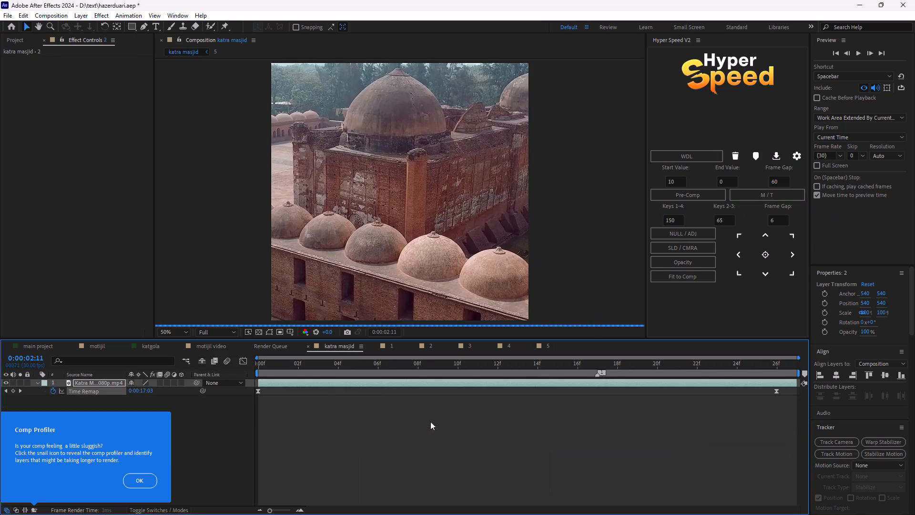
click(326, 385)
click(326, 385)
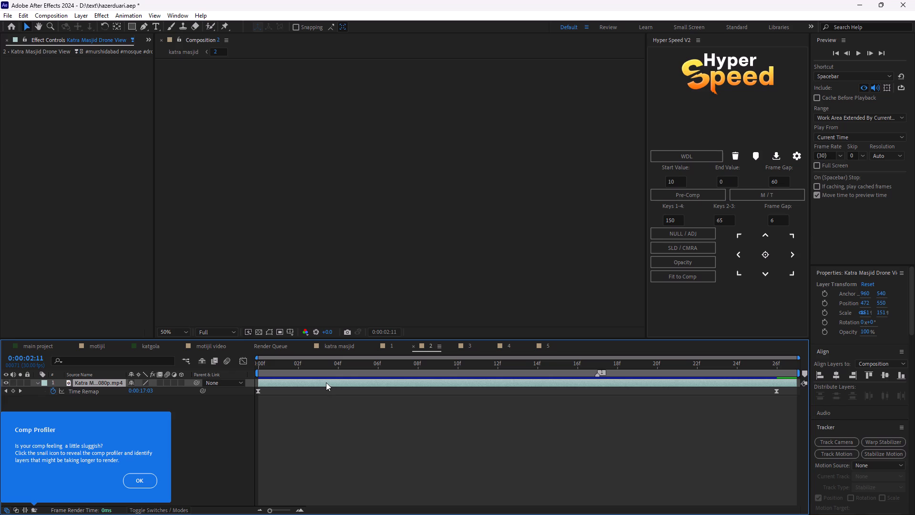
text(uu)
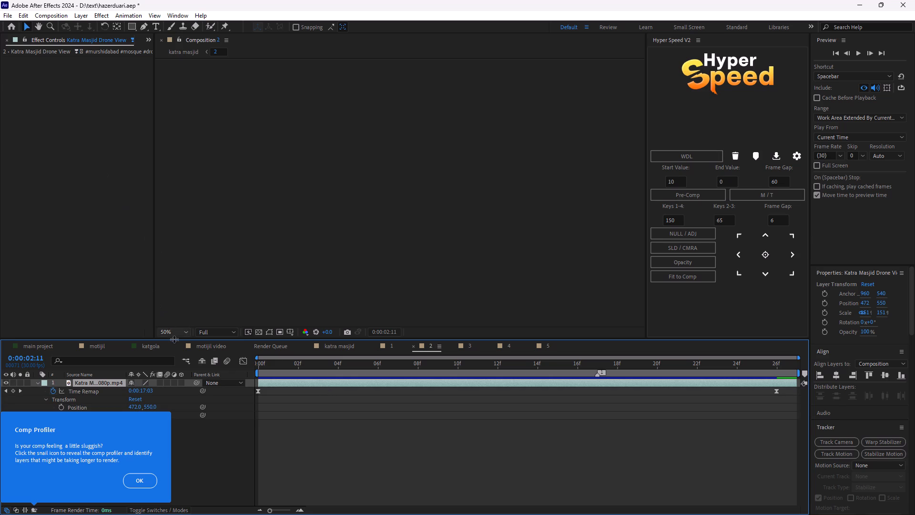
click(339, 345)
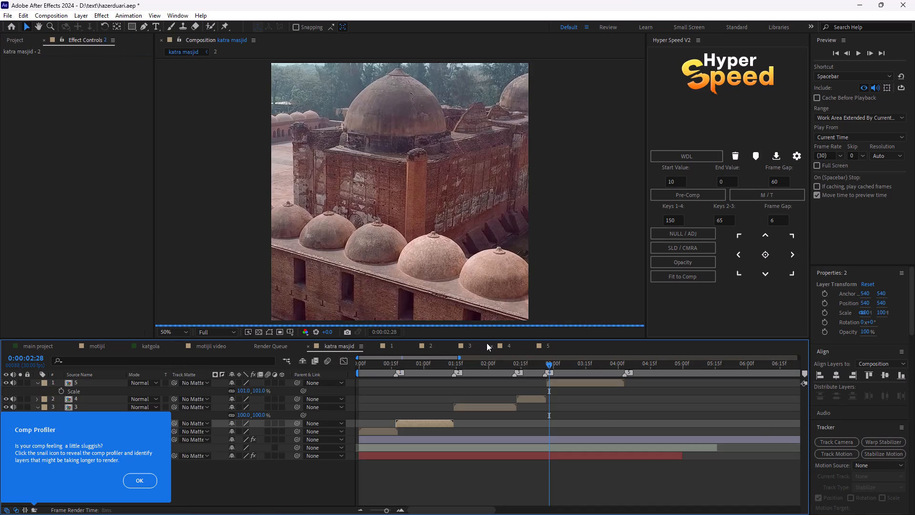
Return to pre-comp 5 and preview its Twixtor speed ramp.
click(519, 346)
click(538, 347)
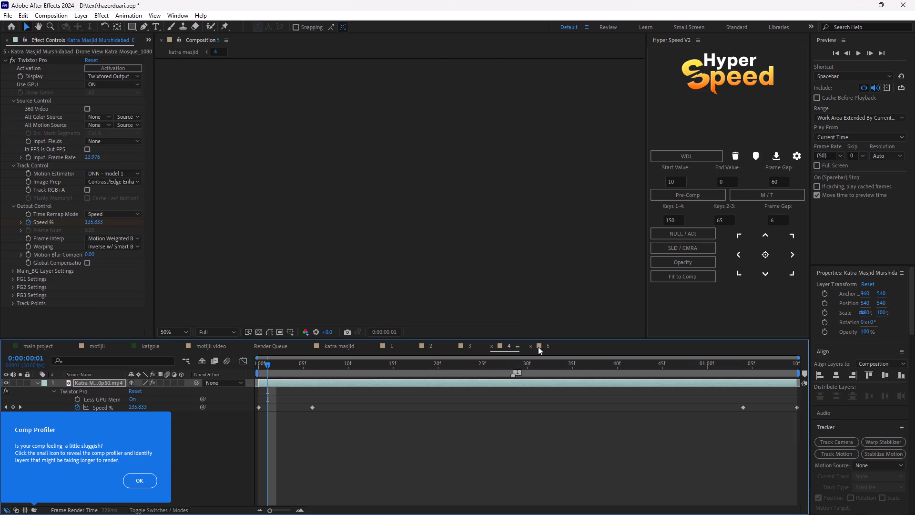
key(space)
key(space)
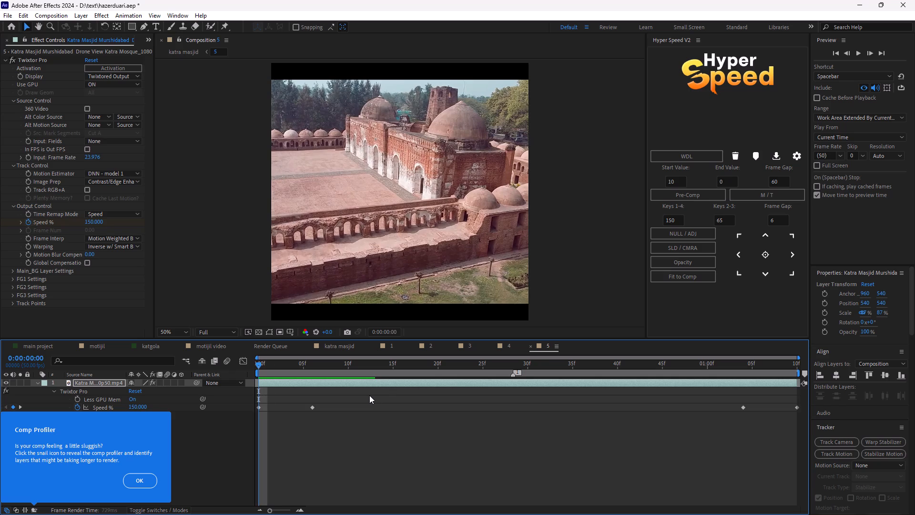
Undo the Twixtor Pro speed ramp on pre-comp 5's drone clip and dismiss the Comp Profiler notice.
key(ctrl+z)
key(ctrl+z)
click(751, 194)
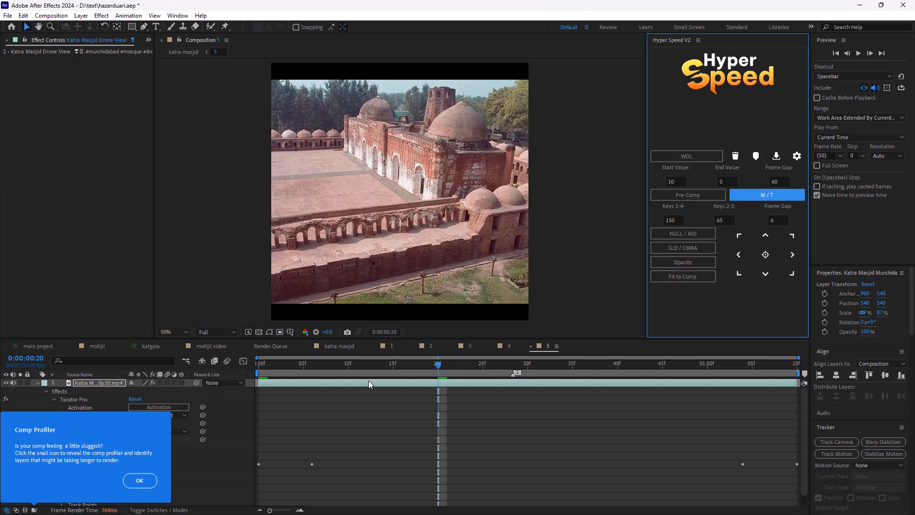
click(388, 397)
click(152, 482)
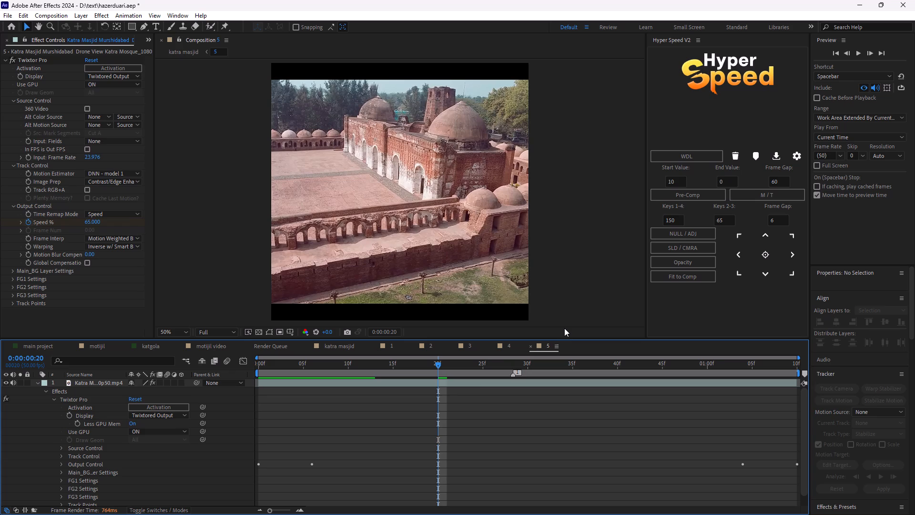
key(ctrl+z)
Apply the Motion Tile effect to the drone clip in pre-comp 5, with the playhead at the start.
drag(438, 364, 265, 373)
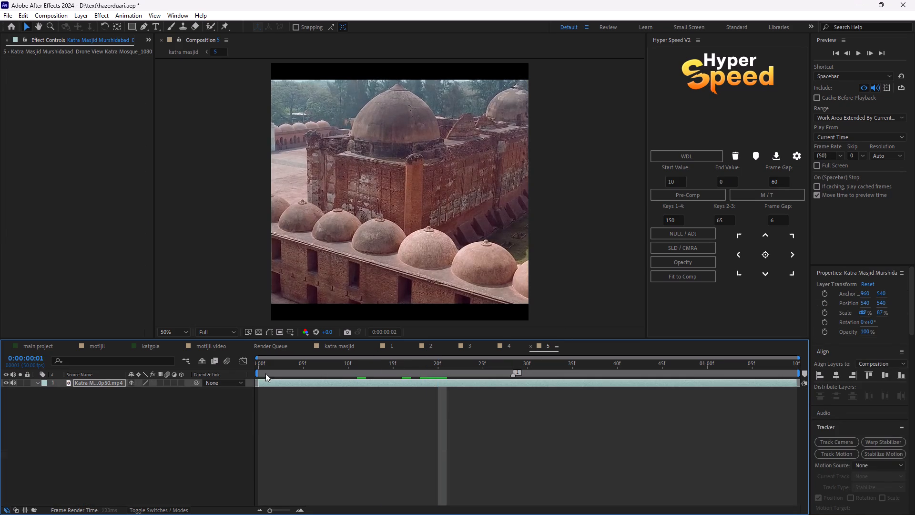
drag(265, 373, 236, 373)
key(ctrl+space)
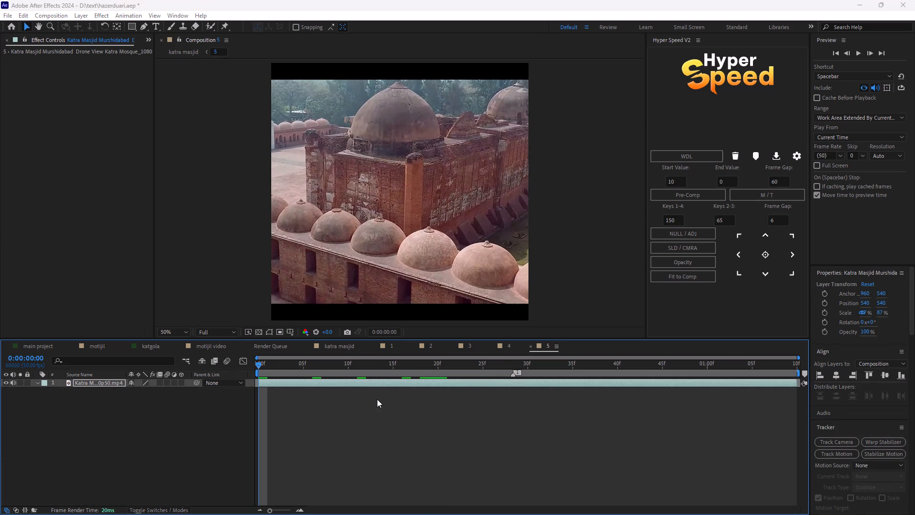
key(ctrl+space)
key(ctrl+space)
text(motio)
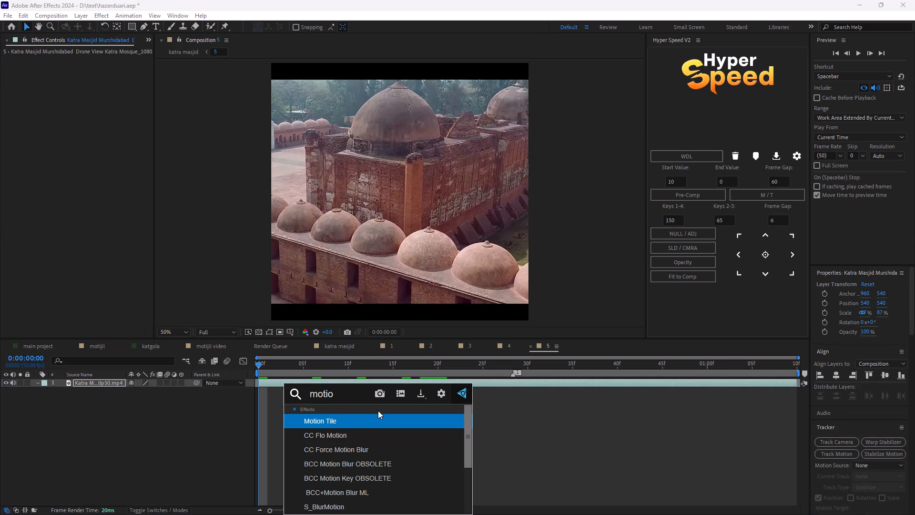
click(443, 419)
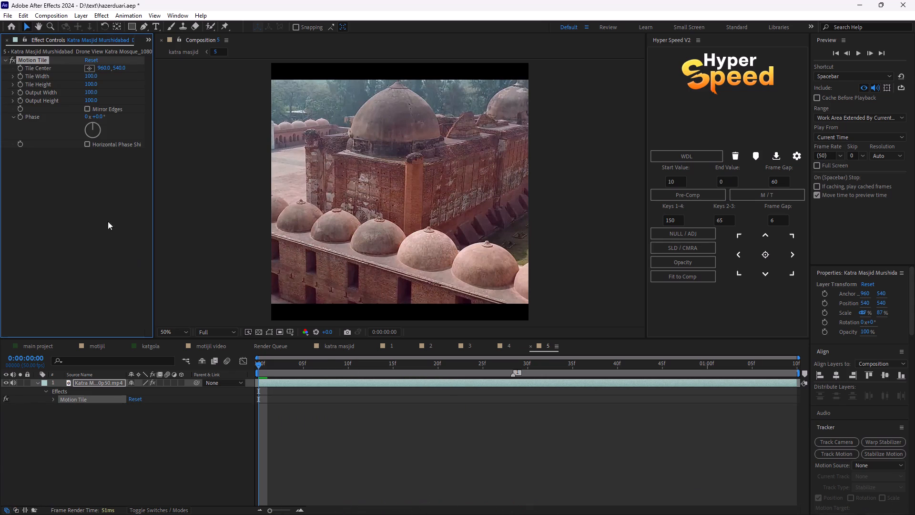
Set Motion Tile's Output Width to 240 and Output Height to 234, enable Mirror Edges, and preview the clip.
click(91, 93)
key(BackSpace)
text(24)
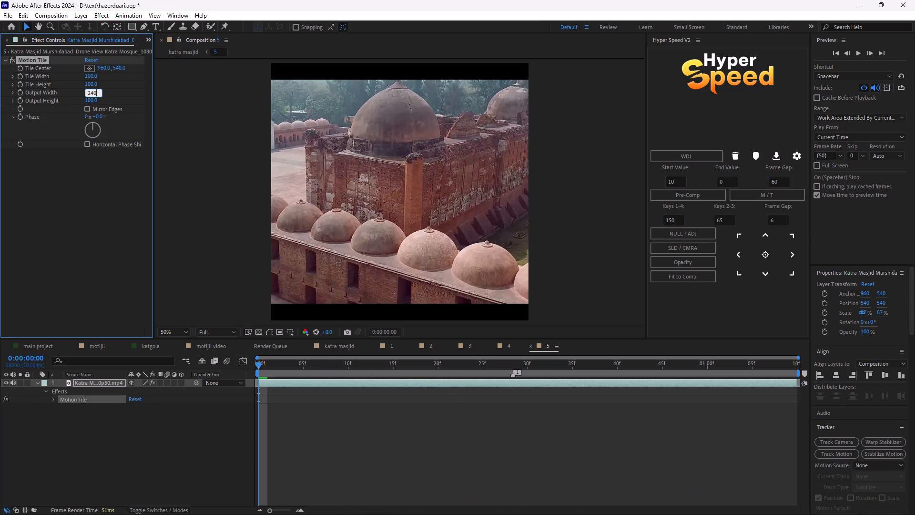
key(0)
key(Return)
click(91, 100)
key(BackSpace)
text(234)
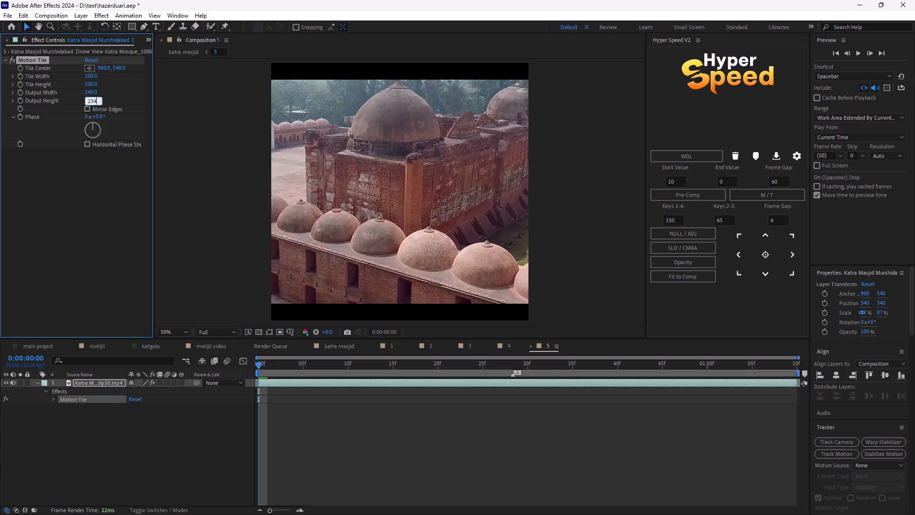
key(Return)
click(89, 111)
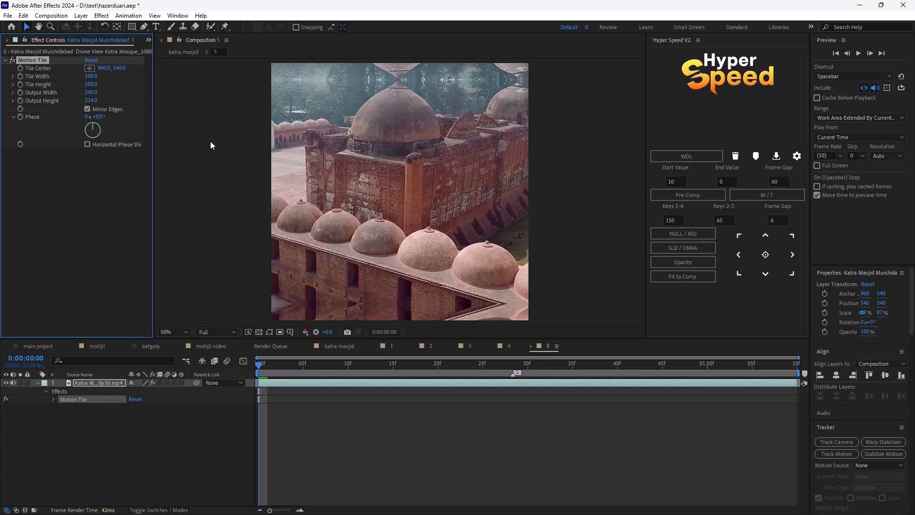
key(space)
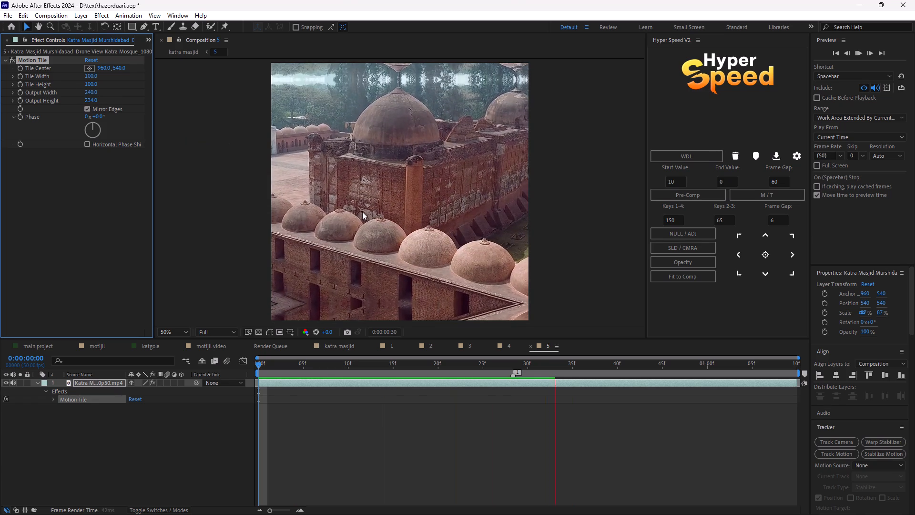
key(space)
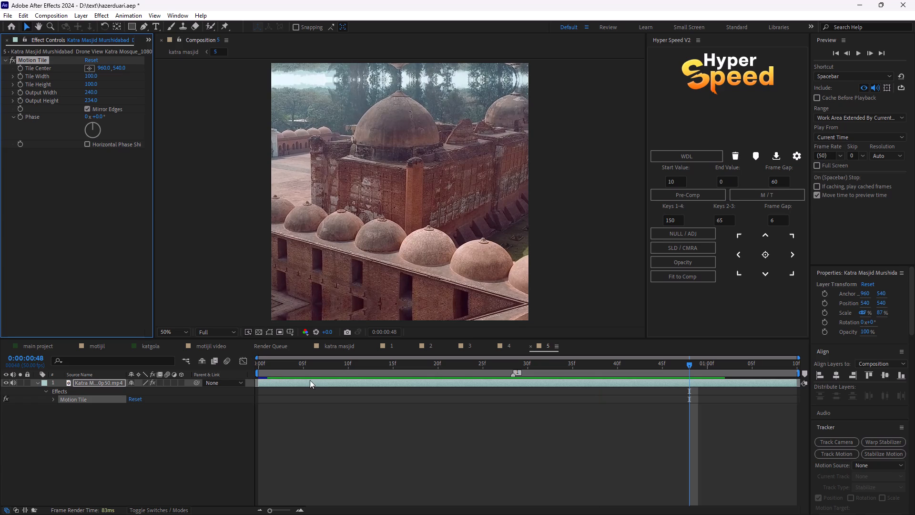
Enable Time Remap on the drone clip, keyframe its first frame, and add a keyframe of 0:01:51:45 at 0:00:01:09.
right_click(312, 381)
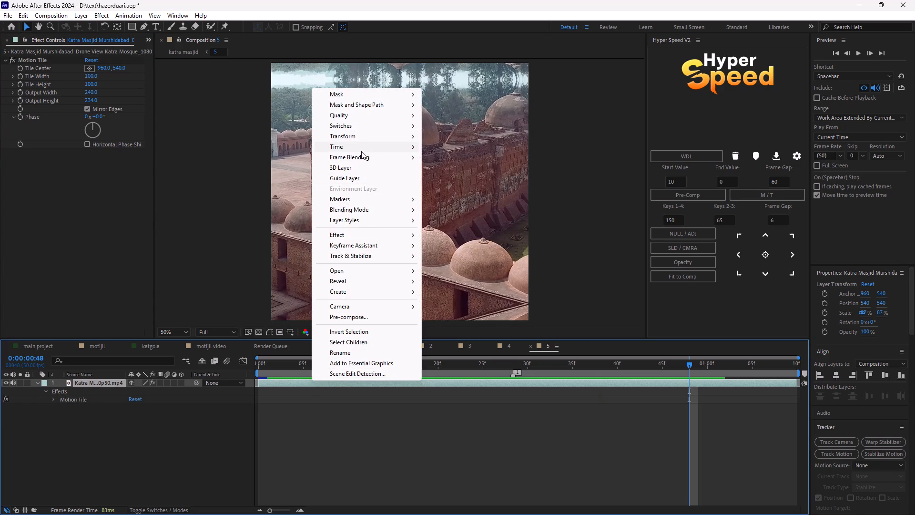
click(477, 147)
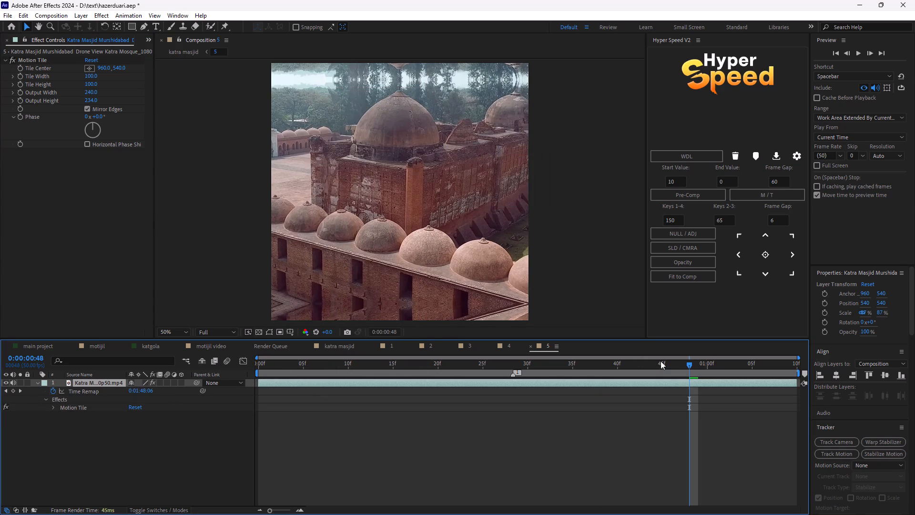
drag(688, 364, 14, 402)
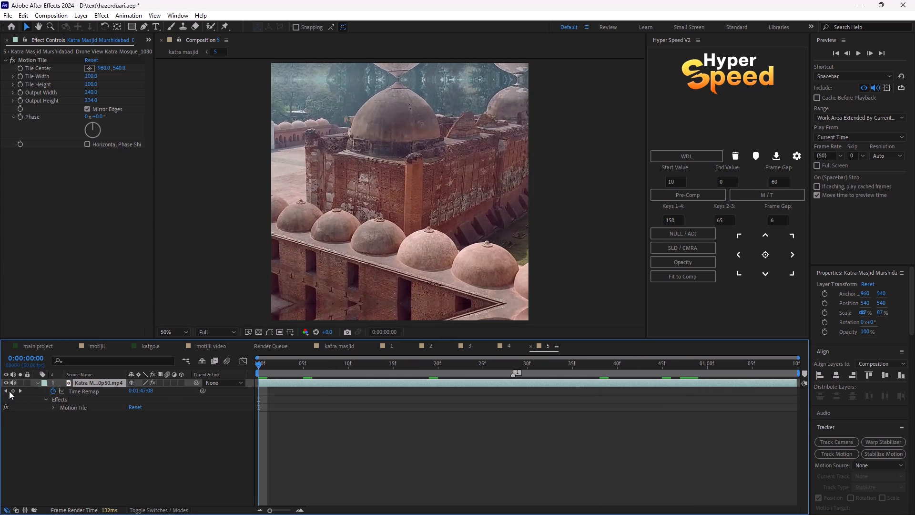
click(11, 391)
drag(261, 361, 641, 365)
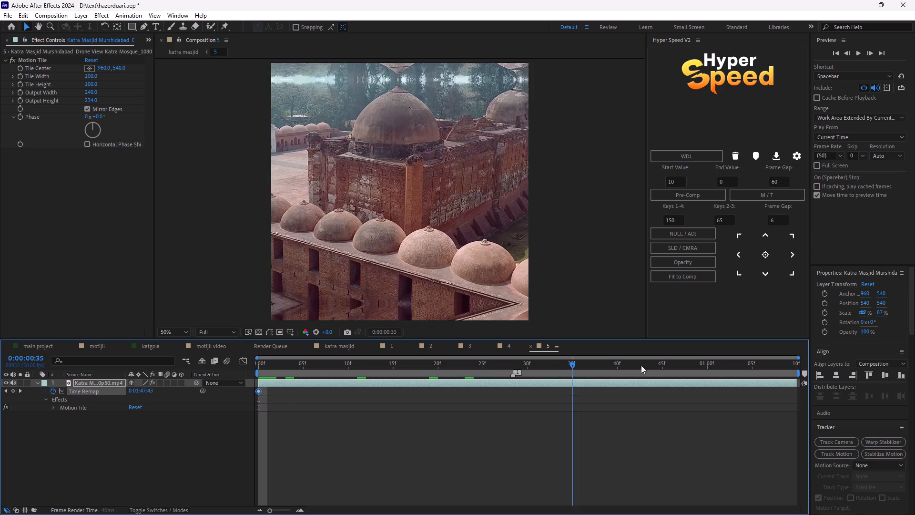
drag(641, 365, 802, 368)
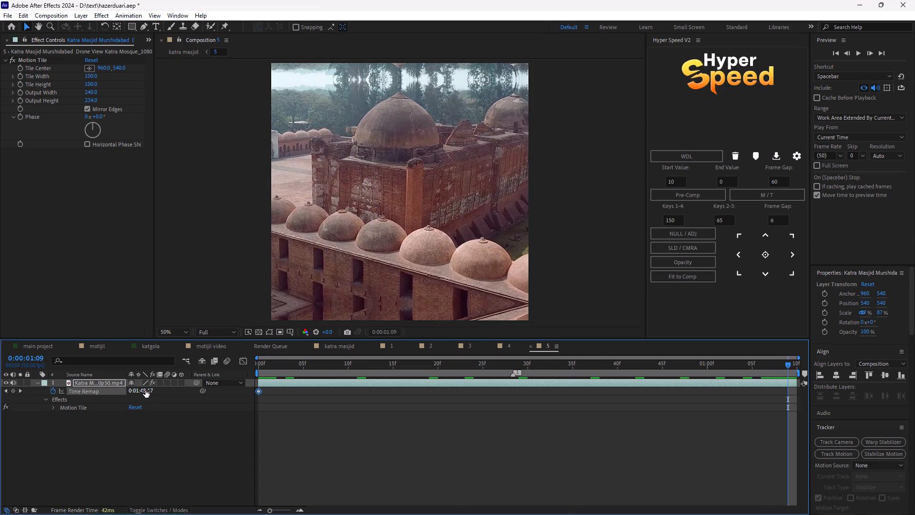
drag(146, 391, 227, 390)
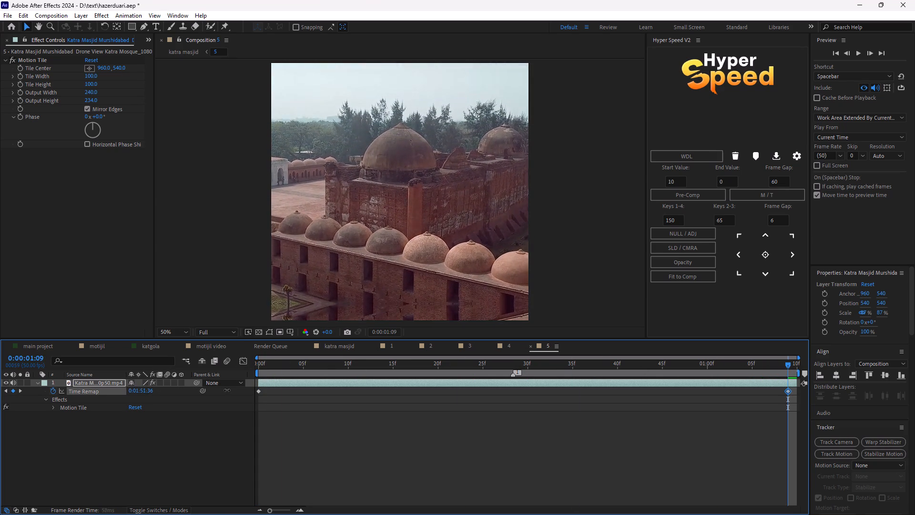
drag(227, 390, 230, 390)
Mute the drone clip's audio in pre-comp 5 while previewing the time-remapped clip.
key(space)
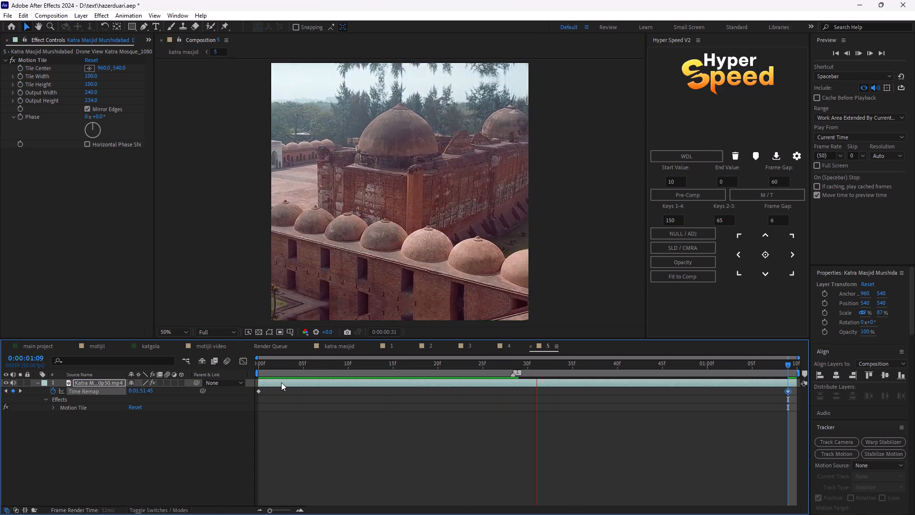
click(8, 386)
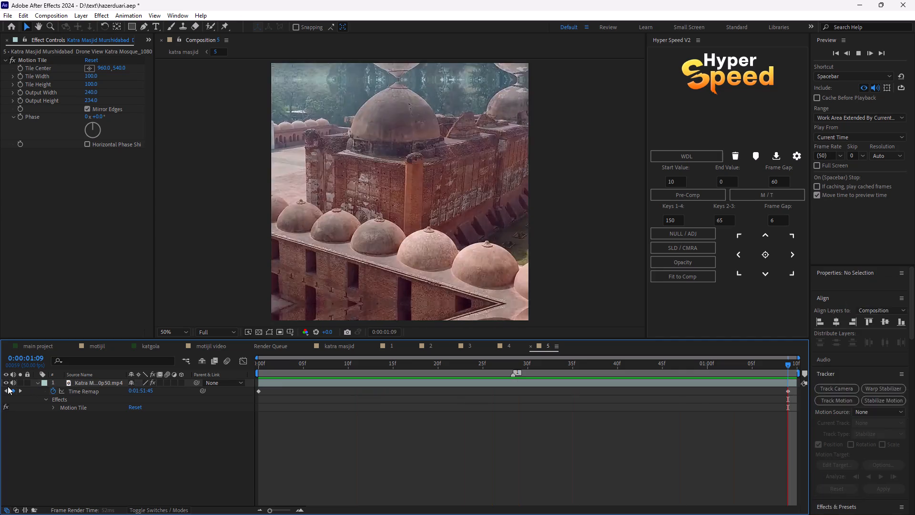
click(13, 382)
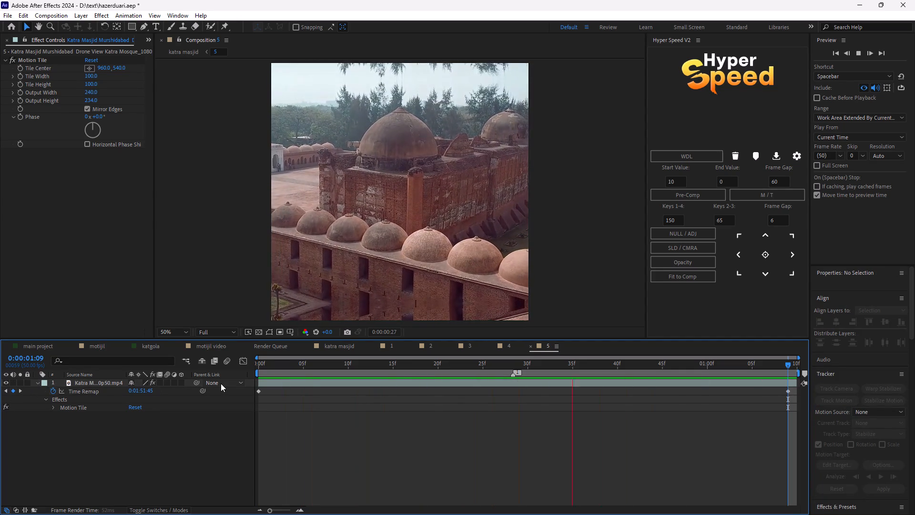
click(753, 417)
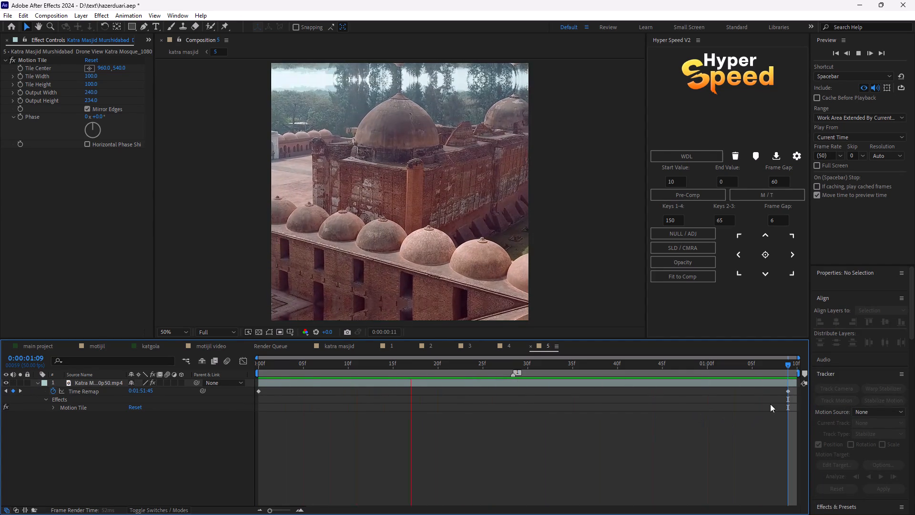
key(space)
Set the end Time Remap keyframe at 0:00:01:09 to 0:01:53:47.
drag(670, 364, 775, 401)
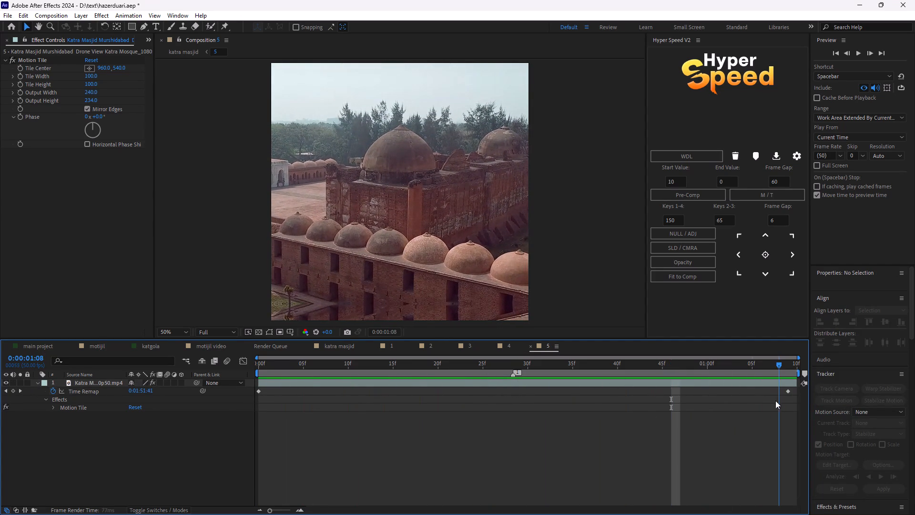
drag(775, 401, 785, 409)
click(788, 391)
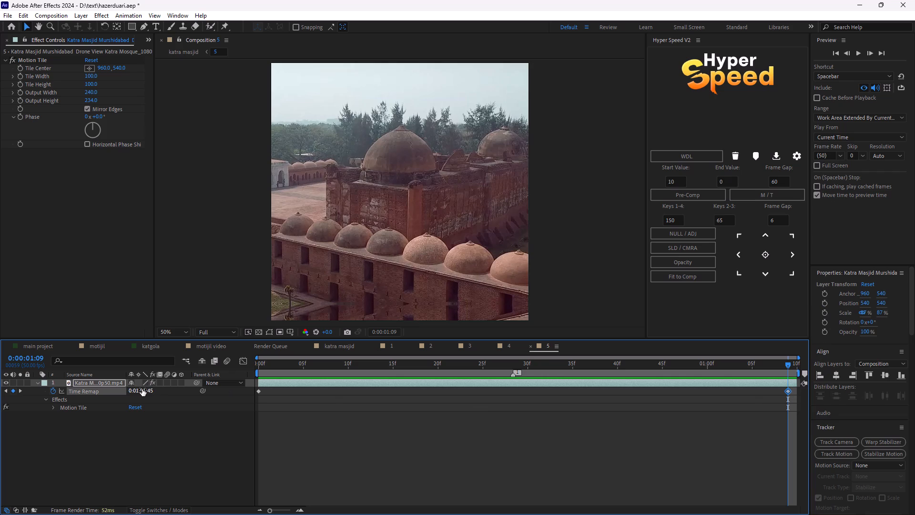
drag(142, 389, 191, 389)
click(307, 420)
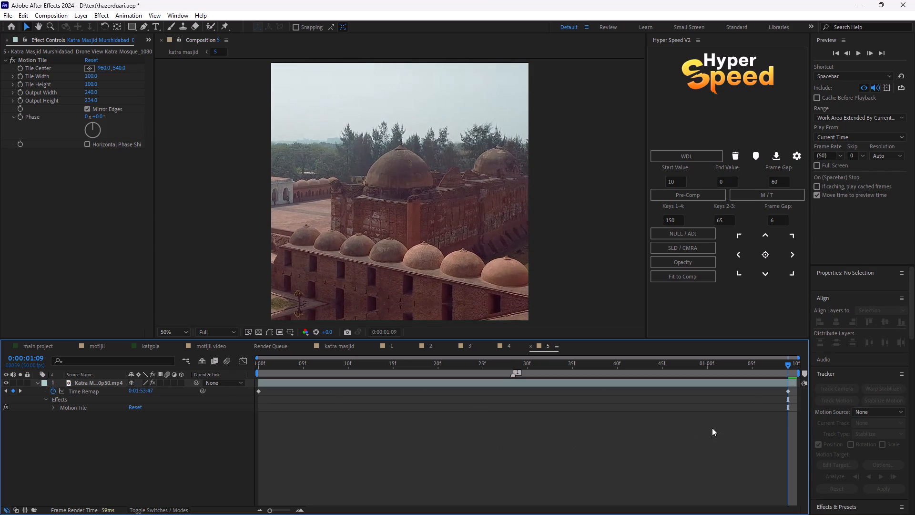
Apply Easy Ease to both Time Remap keyframes of the drone clip.
drag(800, 406, 236, 391)
key(F9)
Open the Time Remap curve in the Graph Editor and raise the first keyframe's handle for a fast start.
click(236, 362)
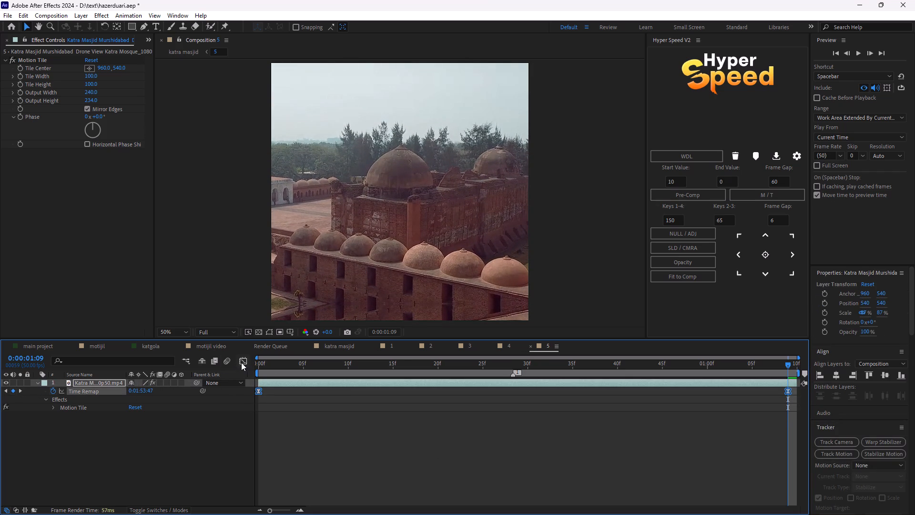
click(242, 362)
click(427, 442)
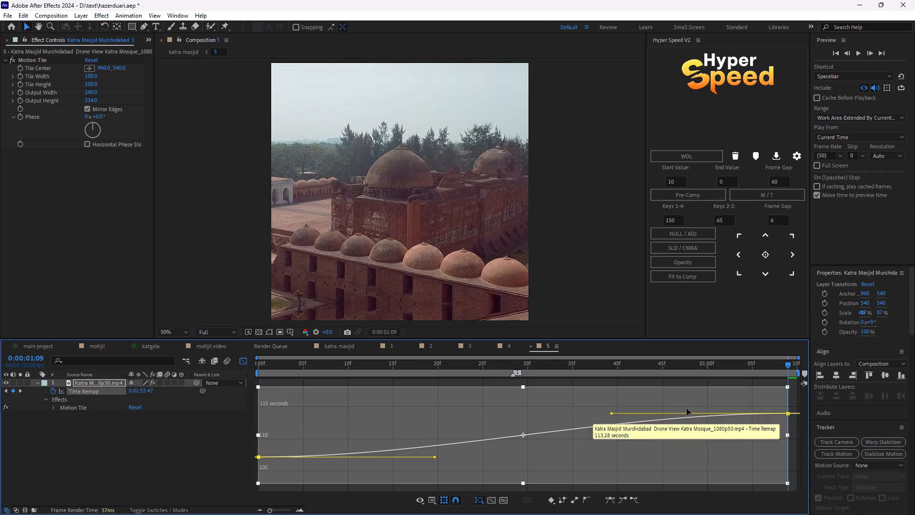
click(687, 386)
click(679, 381)
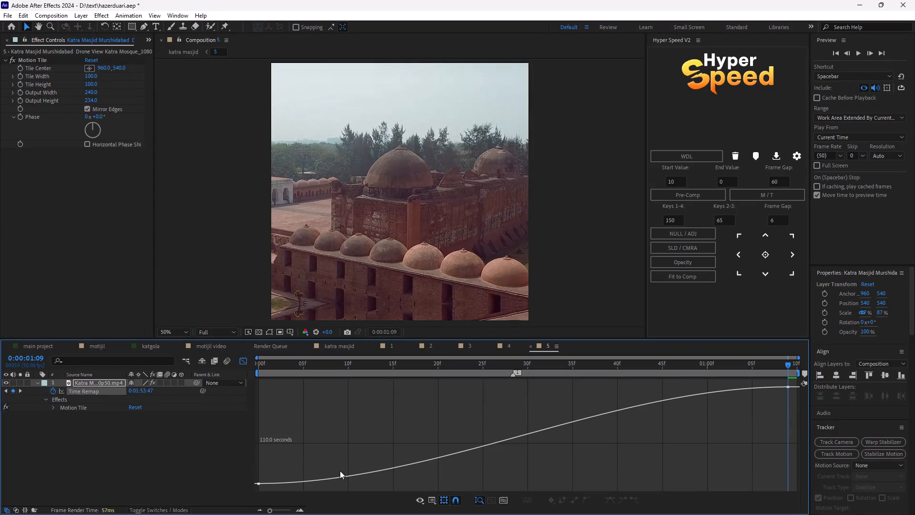
click(261, 483)
drag(434, 485, 432, 462)
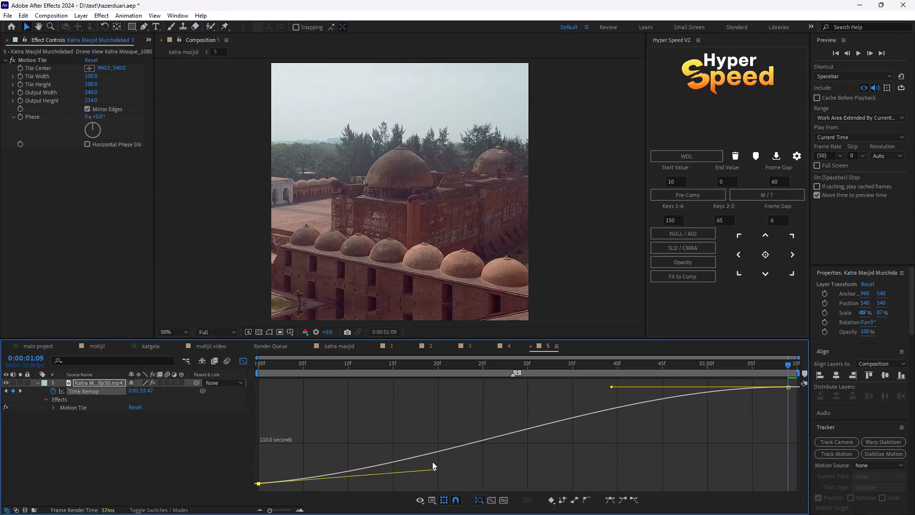
drag(432, 462, 417, 420)
Lower the end keyframe's handle on the Time Remap curve for a slow middle and fast finish, and preview it.
drag(609, 385, 619, 411)
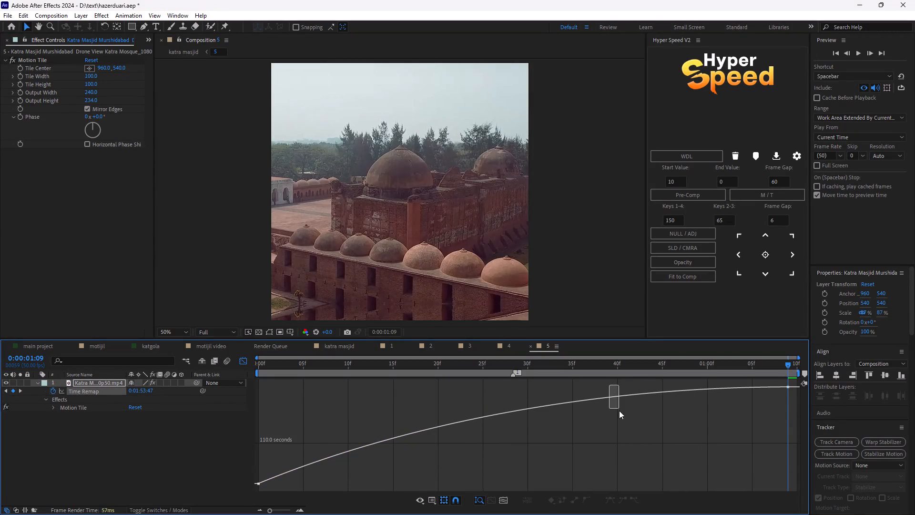
drag(619, 411, 622, 426)
click(629, 391)
click(629, 394)
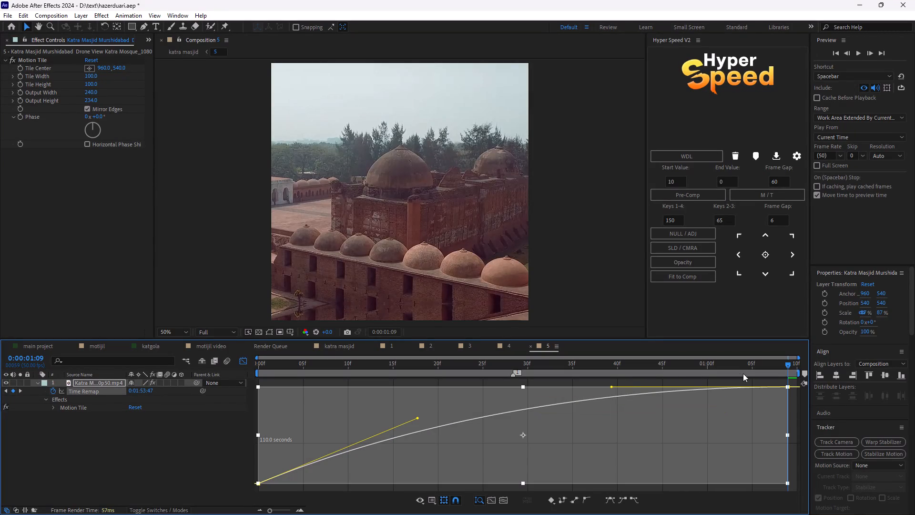
click(742, 382)
click(786, 387)
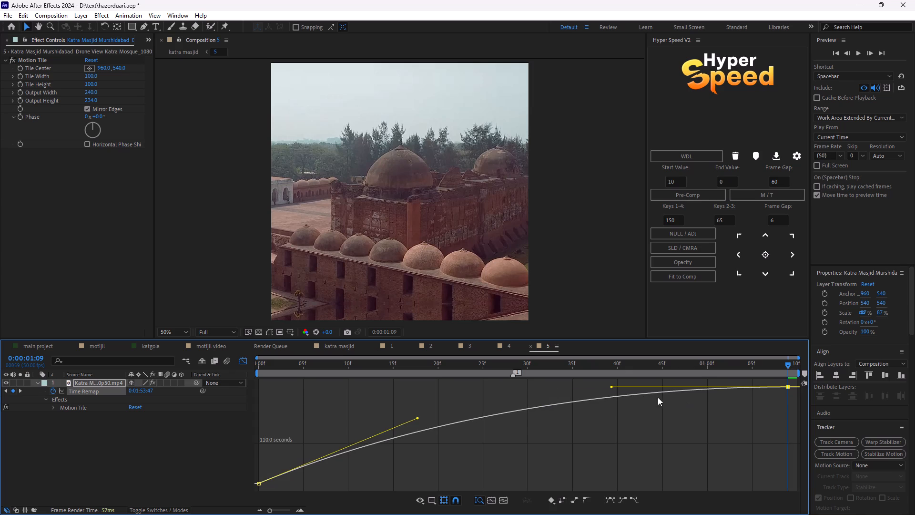
drag(613, 385, 622, 442)
key(space)
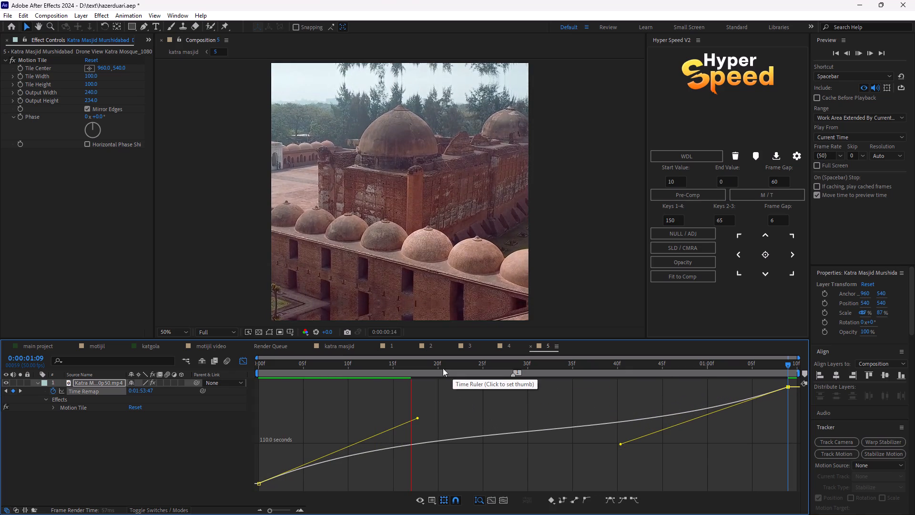
Return to the katra masjid composition.
click(345, 344)
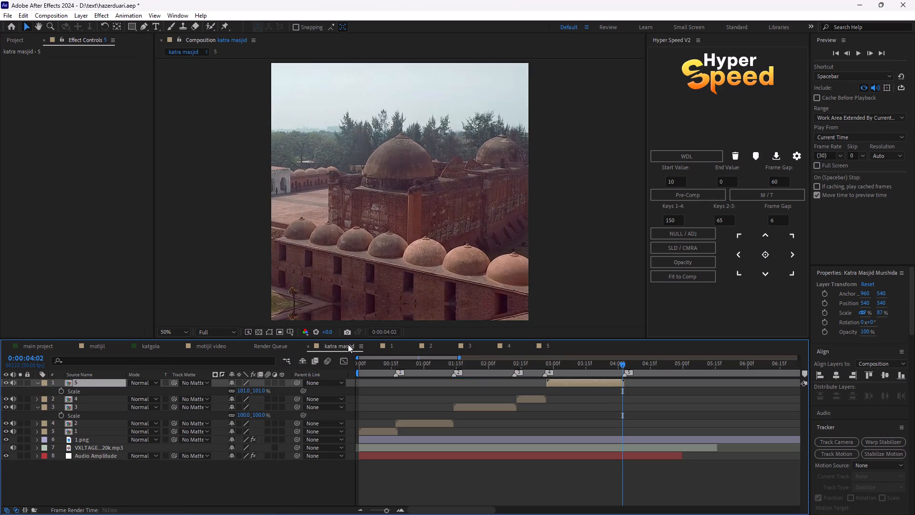
Preview the katra masjid composition from the beginning to check the clip sequence and speed ramps against the music.
key(space)
drag(623, 366, 253, 378)
key(space)
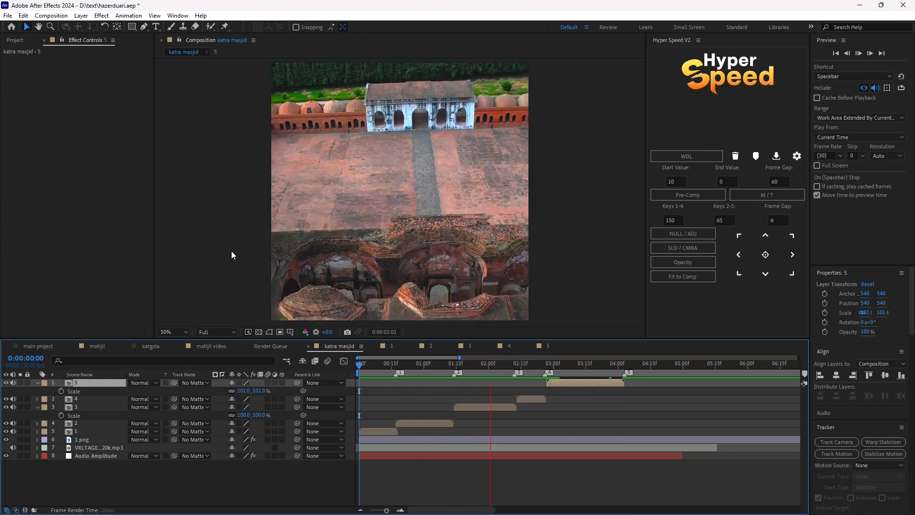
key(space)
key(space)
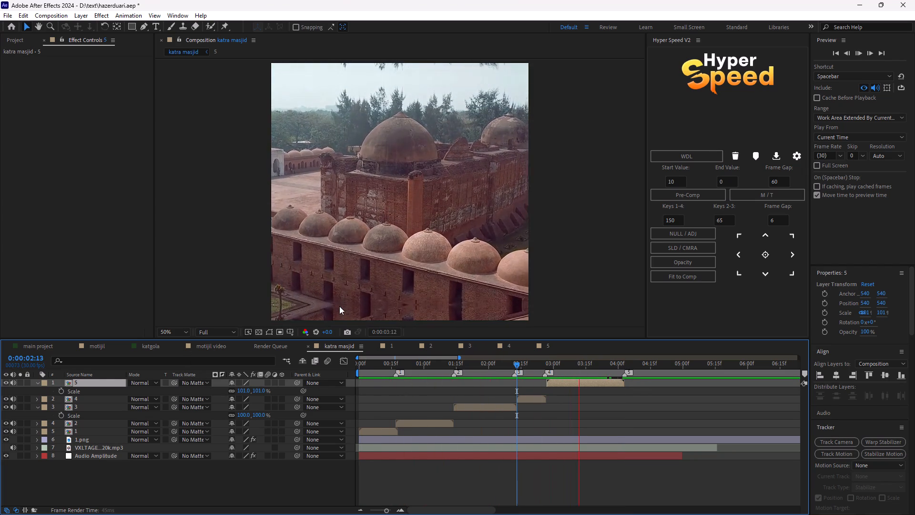
key(space)
key(space)
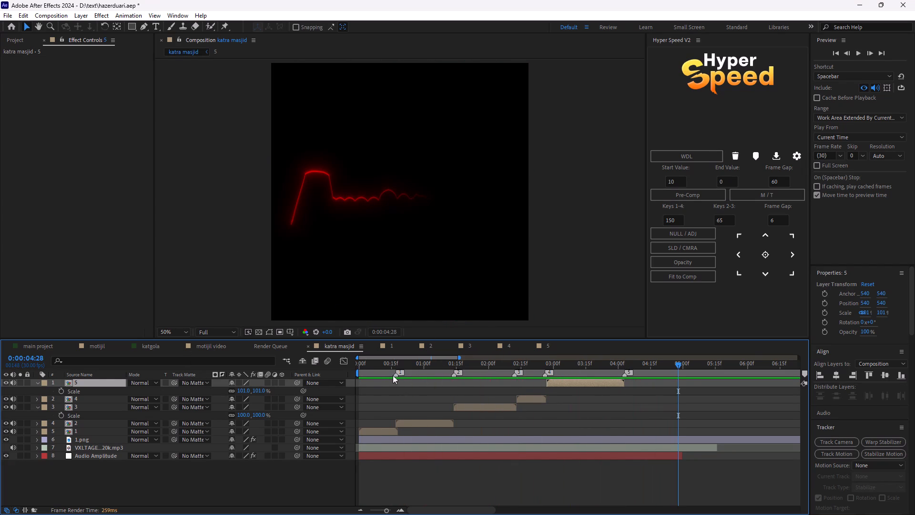
drag(678, 370, 175, 348)
key(space)
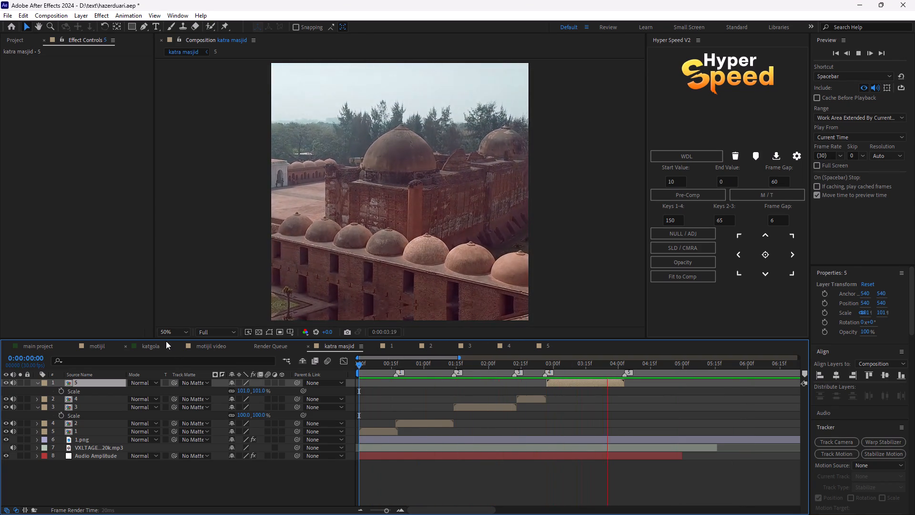
key(d)
key(space)
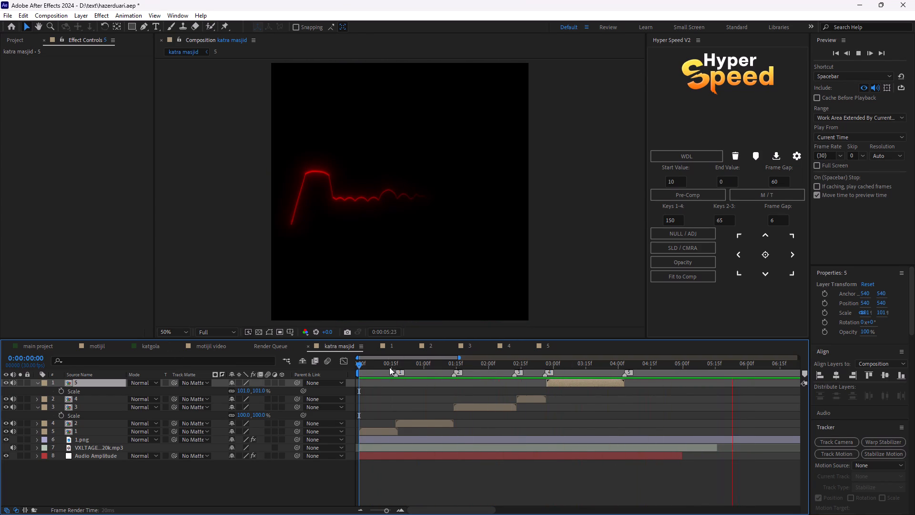
drag(368, 362, 284, 383)
key(space)
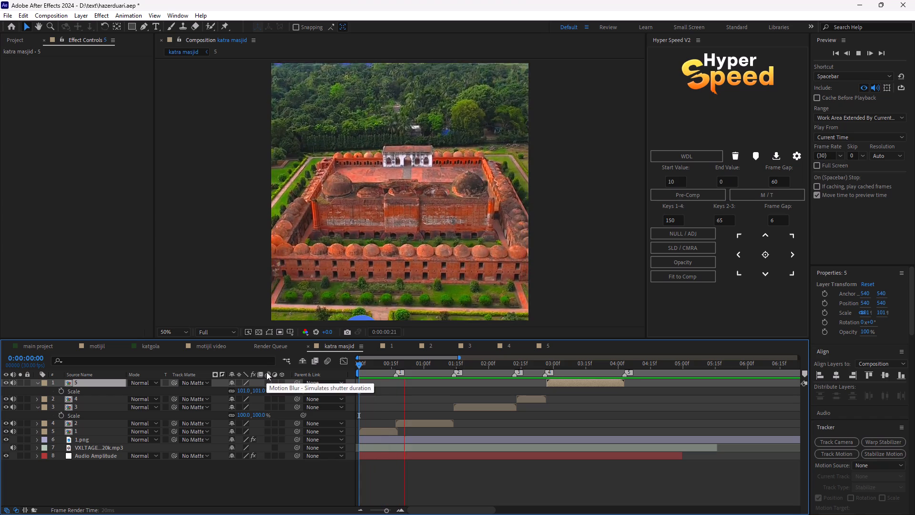
key(space)
Copy the three earliest adjustment layers from the motijil video composition and paste them at the start of katra masjid.
click(227, 344)
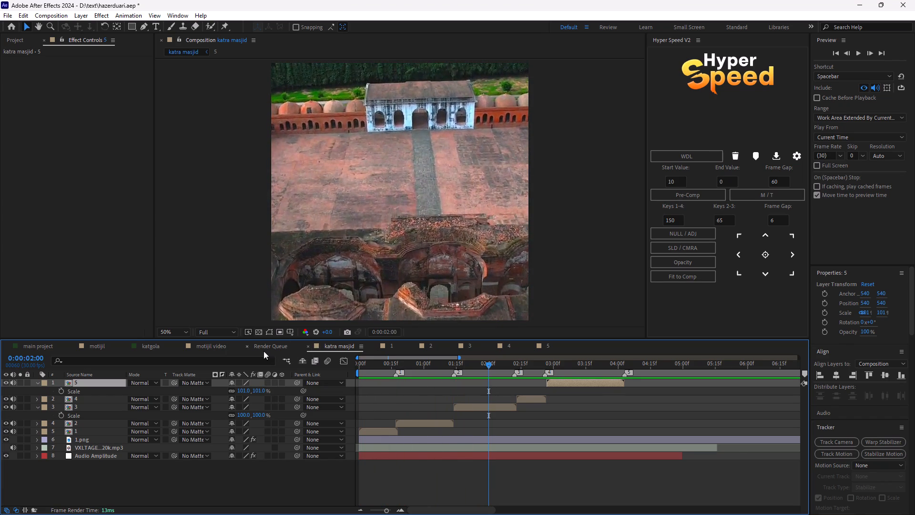
ctrl+click(398, 479)
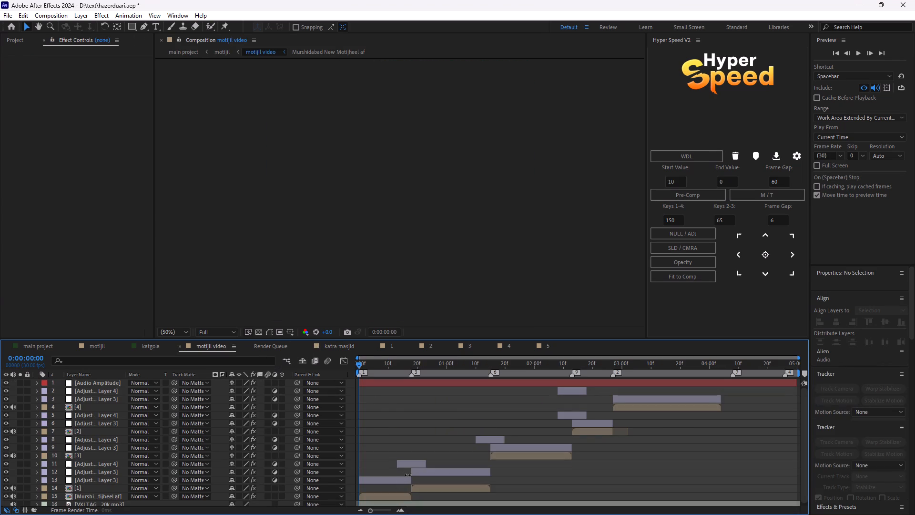
ctrl+click(409, 465)
ctrl+click(421, 469)
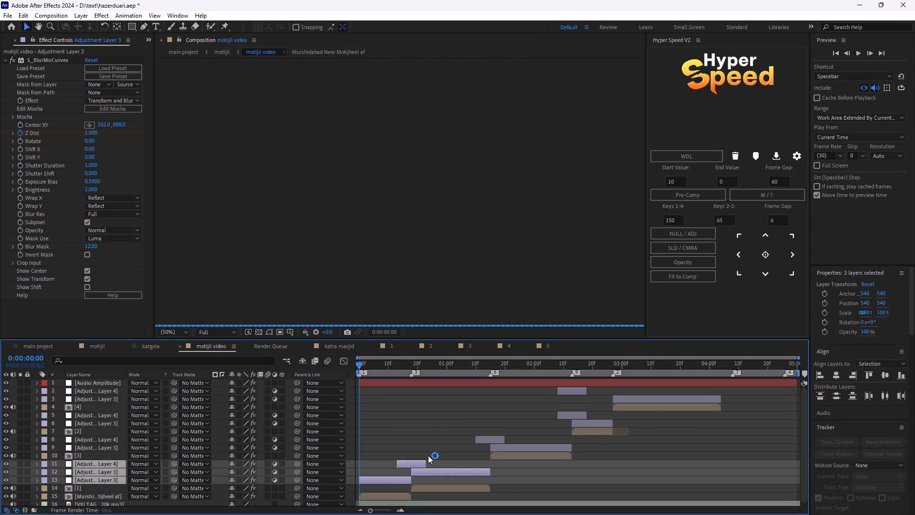
key(ctrl+c)
key(ctrl+c)
key(ctrl+c)
click(400, 349)
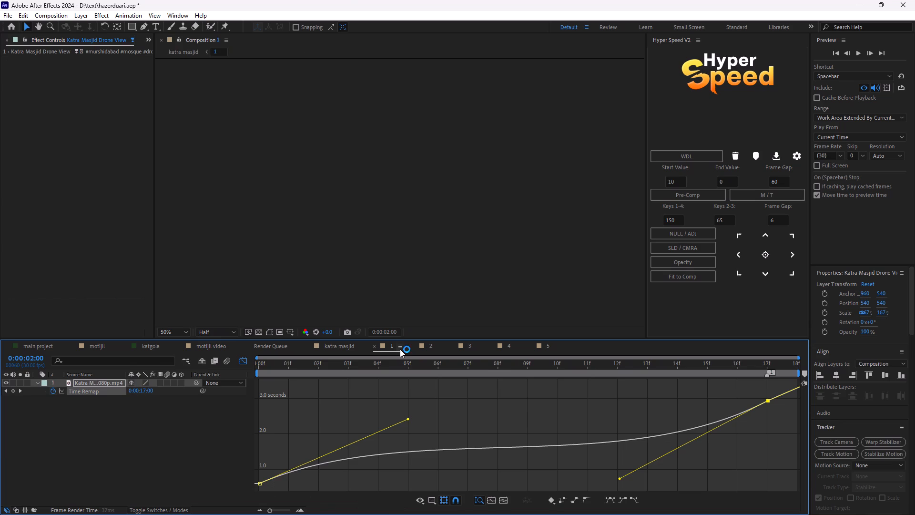
click(346, 348)
drag(485, 365, 272, 382)
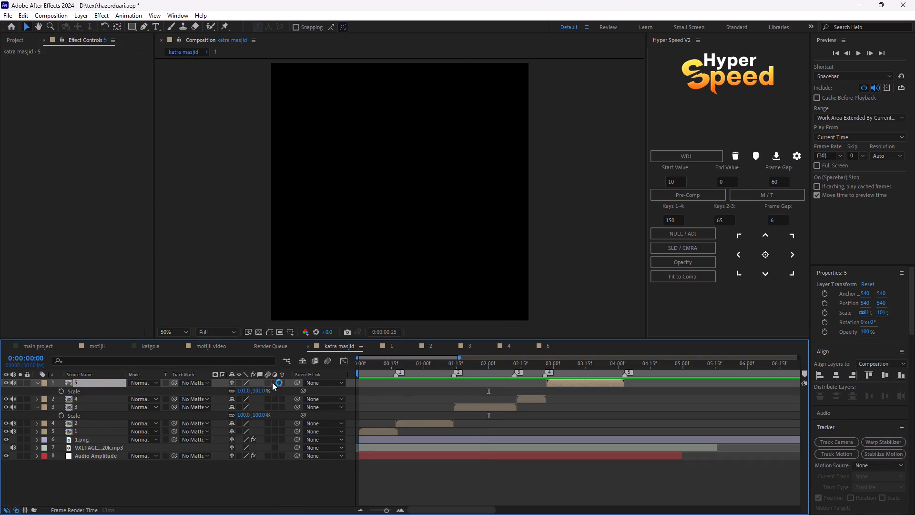
drag(272, 382, 206, 379)
key(ctrl+v)
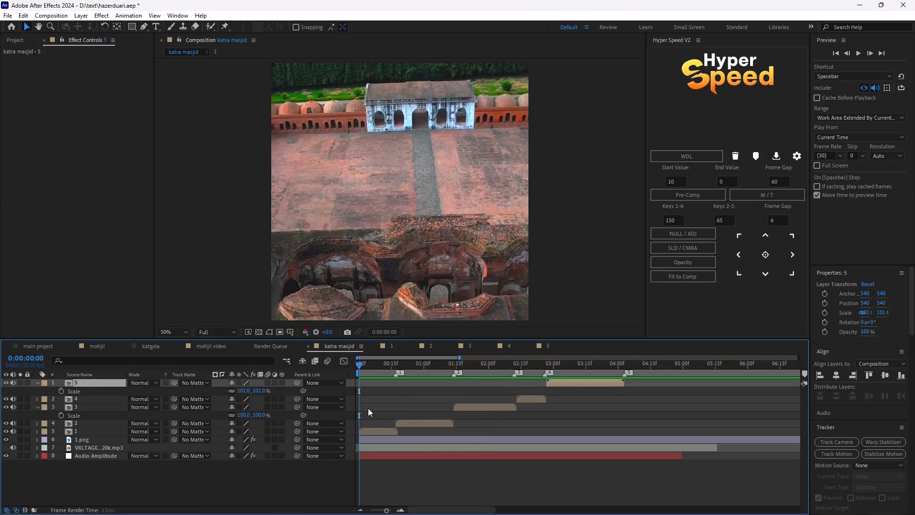
scroll(405, 412, up, 4)
click(423, 467)
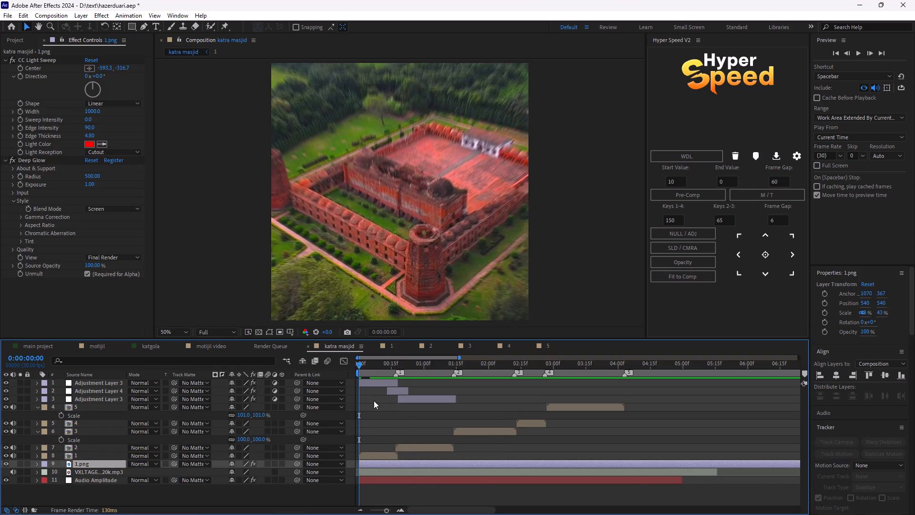
Place the pasted adjustment layers above clips 1 and 2 in the stack, and align the second Adjustment Layer 3 with clip 2.
drag(101, 385, 107, 448)
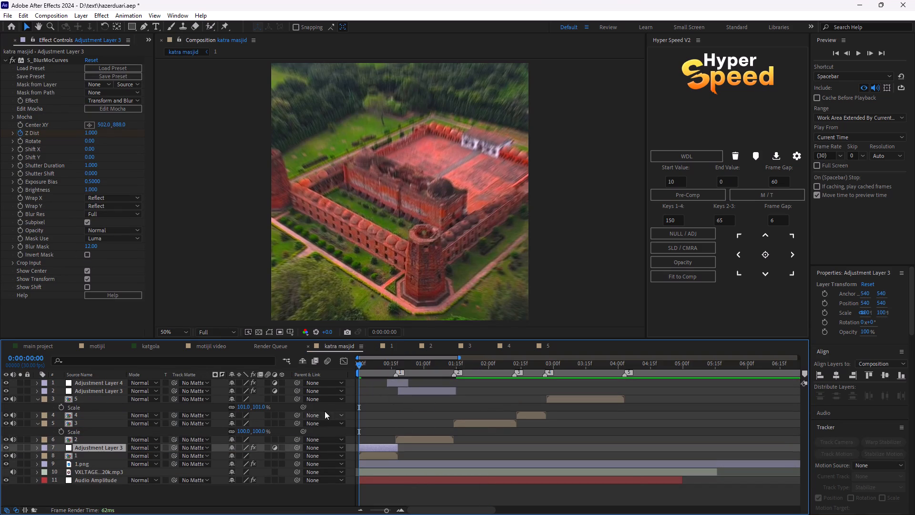
scroll(122, 400, up, 3)
drag(103, 384, 106, 415)
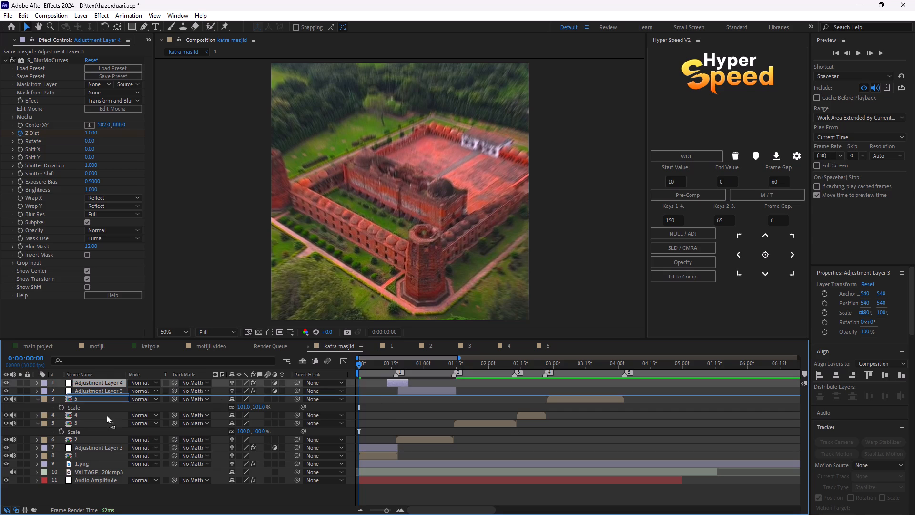
drag(106, 415, 110, 436)
scroll(205, 417, up, 2)
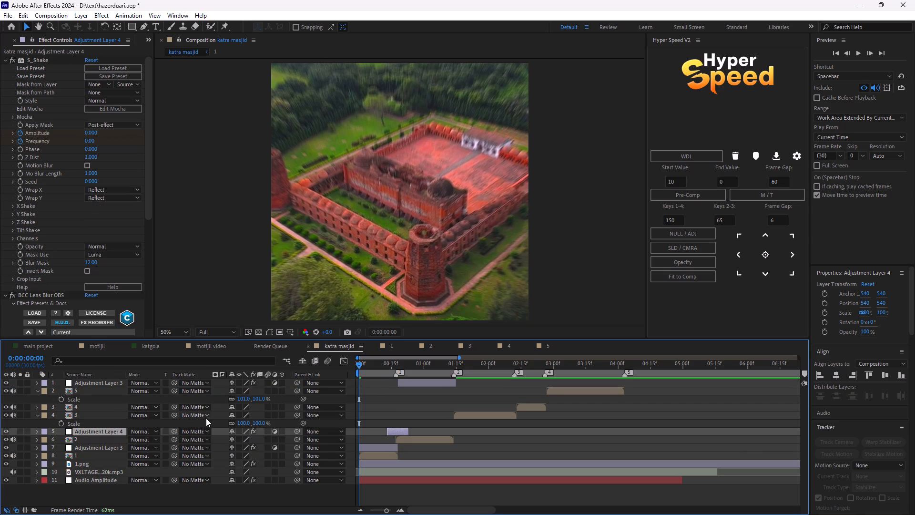
scroll(206, 418, up, 1)
drag(104, 383, 113, 434)
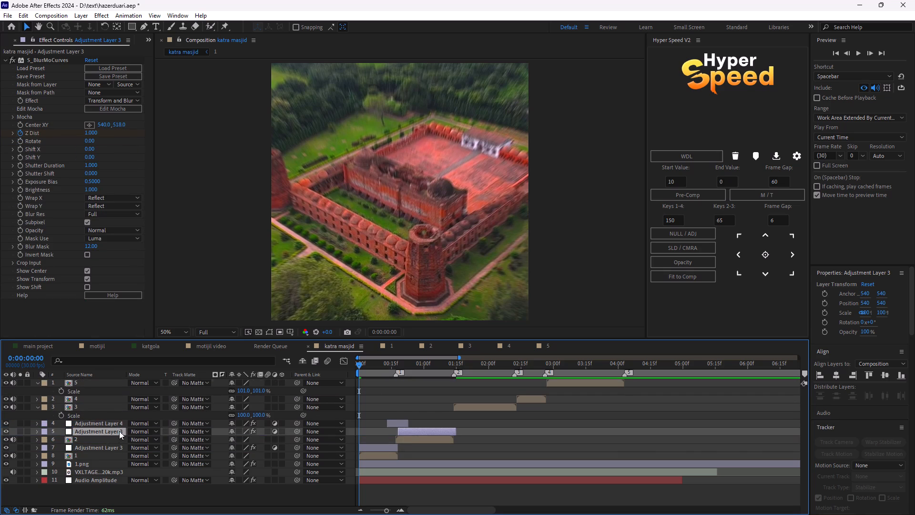
click(411, 433)
Preview katra masjid from the beginning to check the blur and shake on the first two clips.
key(space)
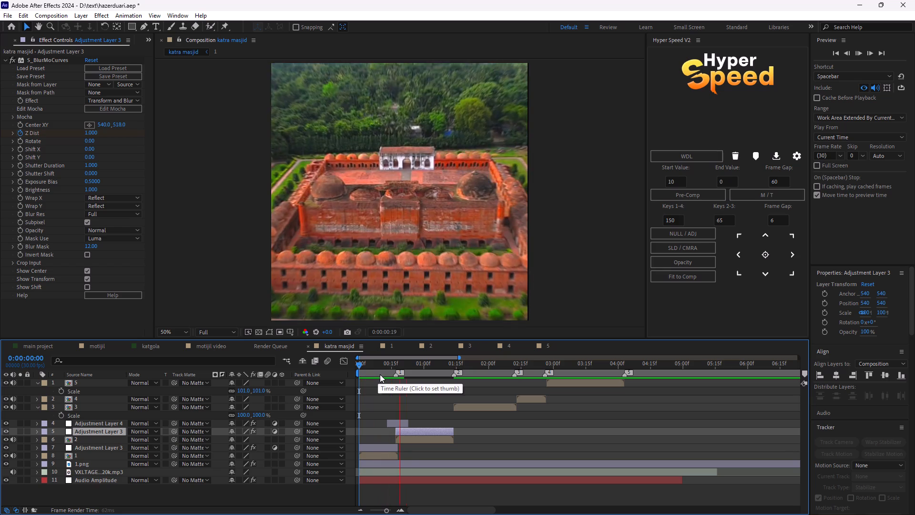
key(space)
key(space)
drag(437, 365, 417, 376)
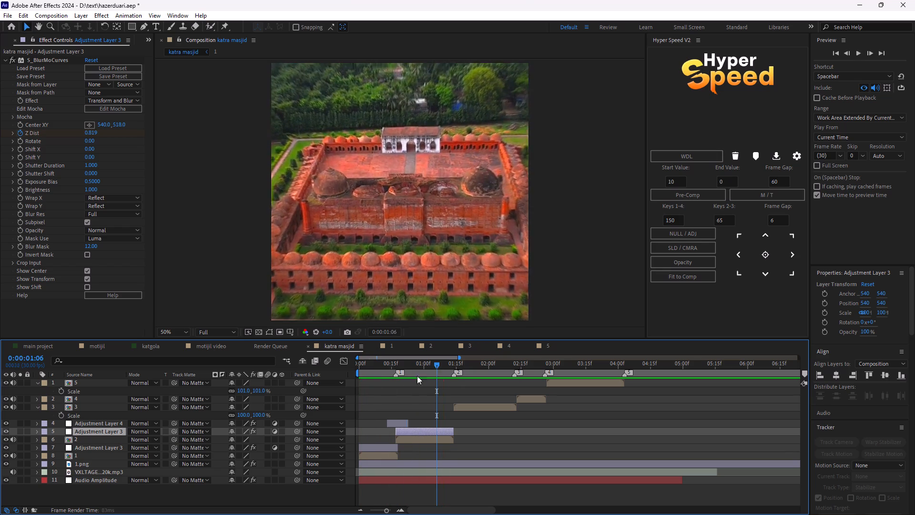
drag(417, 376, 310, 386)
key(space)
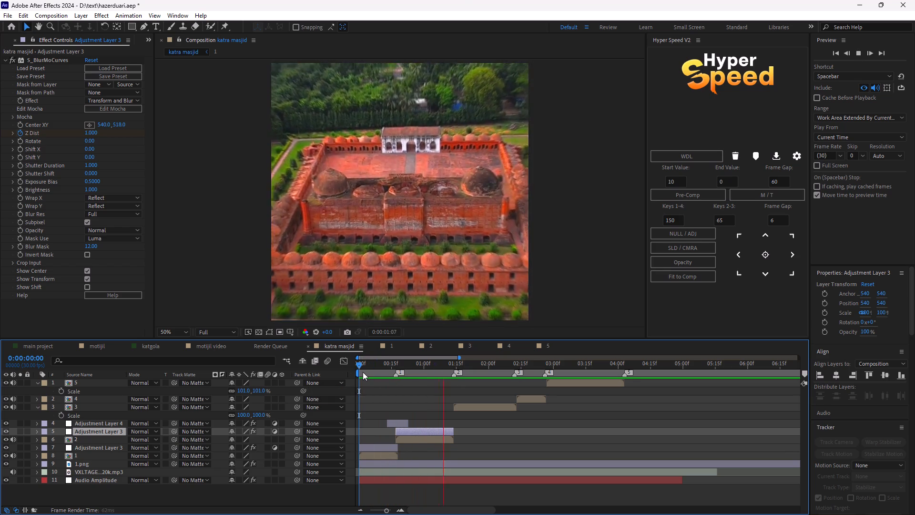
key(space)
key(space)
drag(458, 365, 299, 376)
key(space)
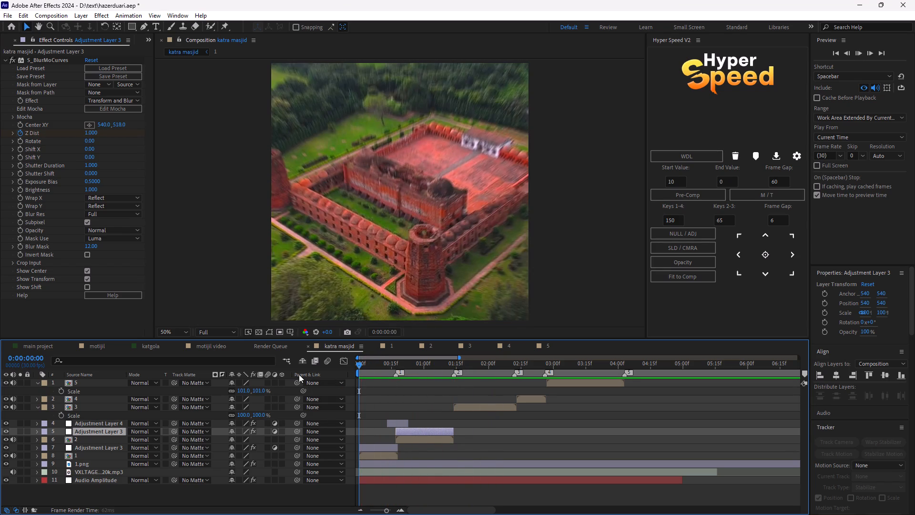
key(space)
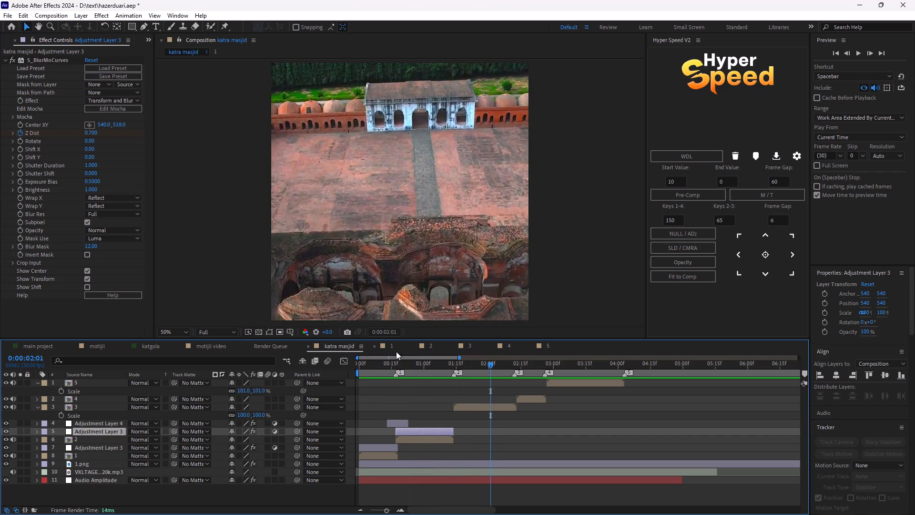
Copy the remaining six adjustment layers from motijil video, and return to katra masjid with the playhead at 0:00:01:08.
click(222, 349)
ctrl+click(504, 447)
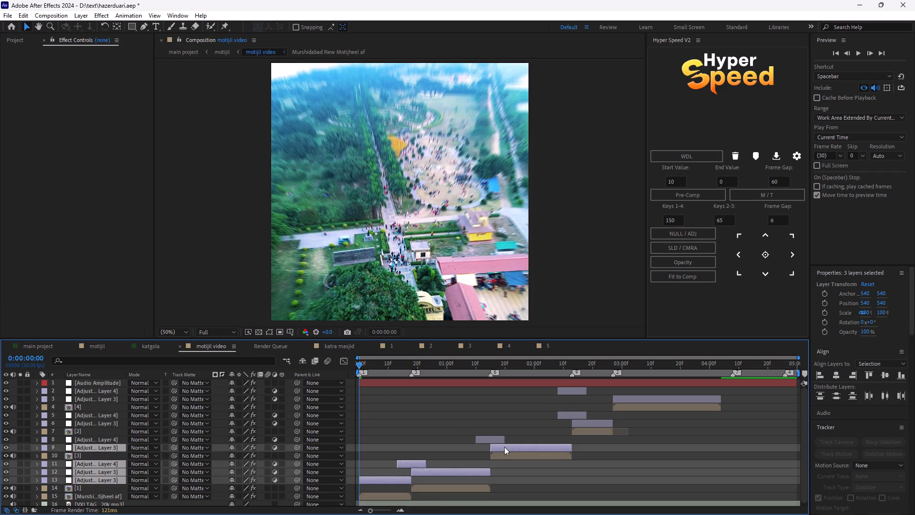
ctrl+click(495, 437)
click(458, 453)
ctrl+click(511, 446)
ctrl+click(486, 442)
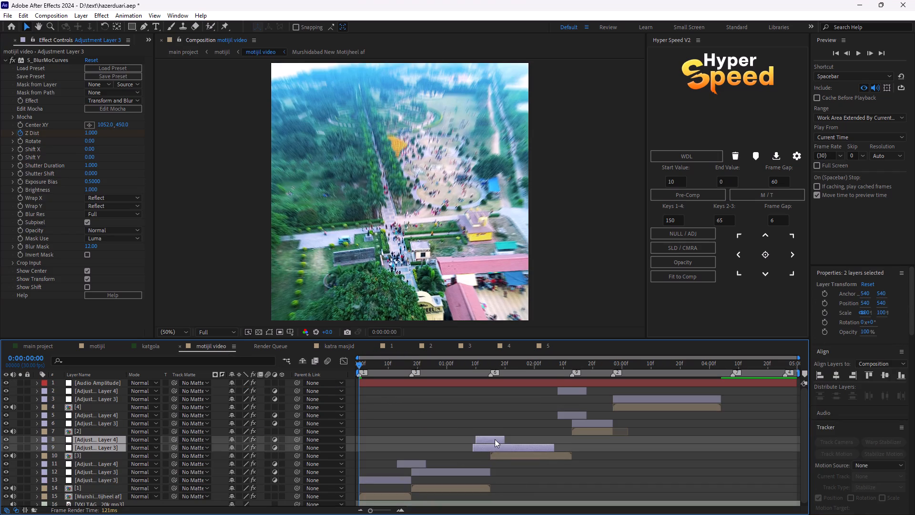
key(ctrl+z)
ctrl+click(497, 438)
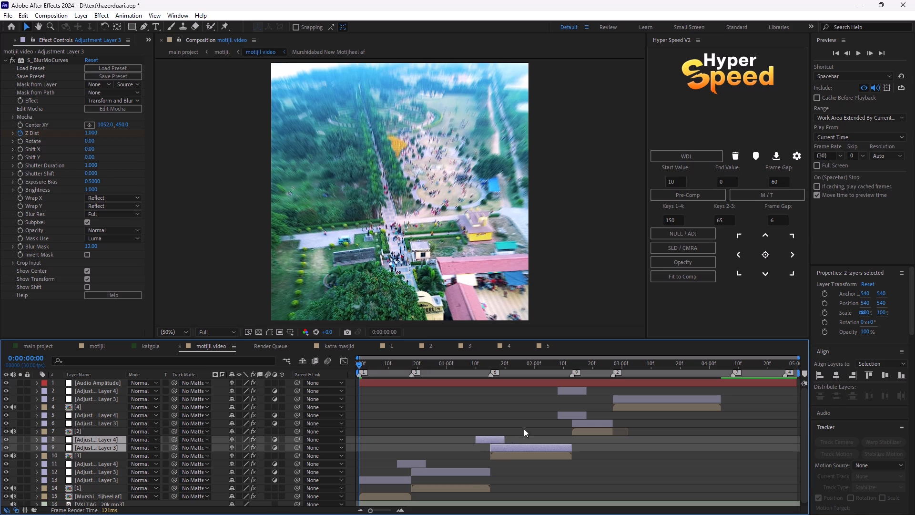
ctrl+click(573, 424)
ctrl+click(569, 417)
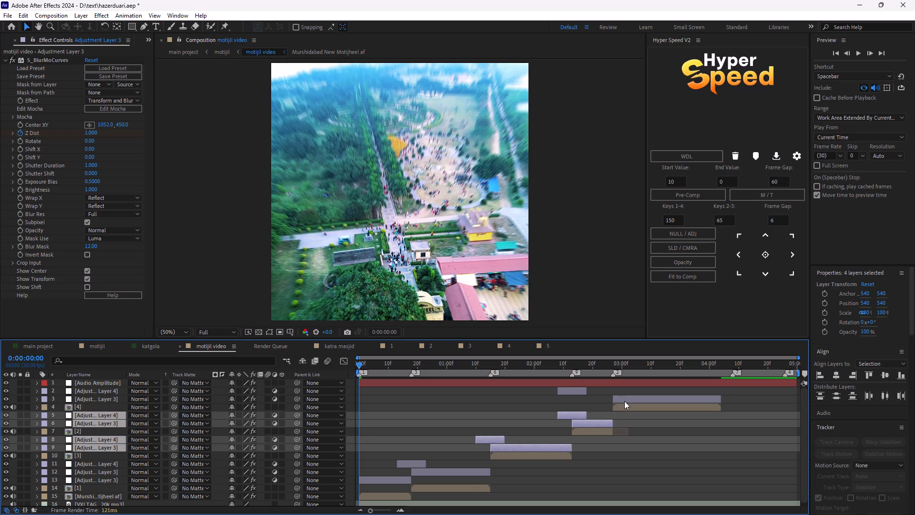
ctrl+click(626, 400)
ctrl+scroll(588, 416, up, 2)
ctrl+click(584, 393)
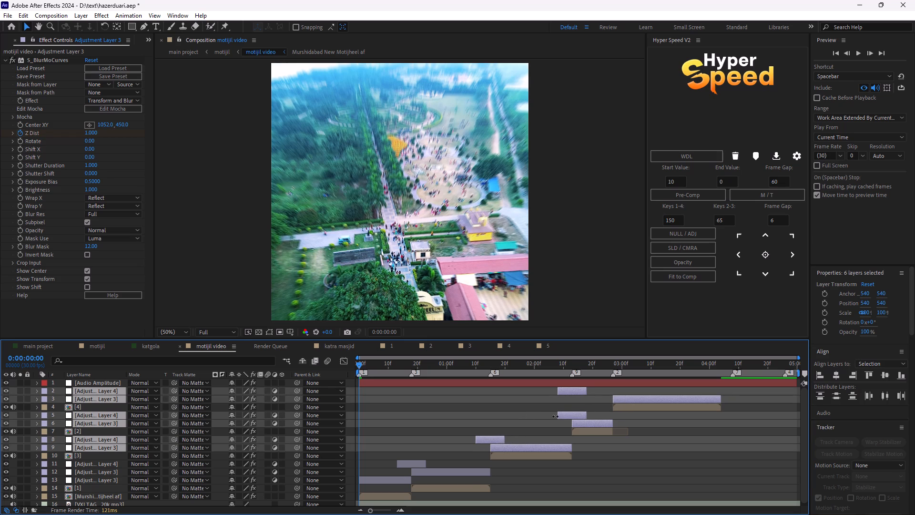
key(ctrl+c)
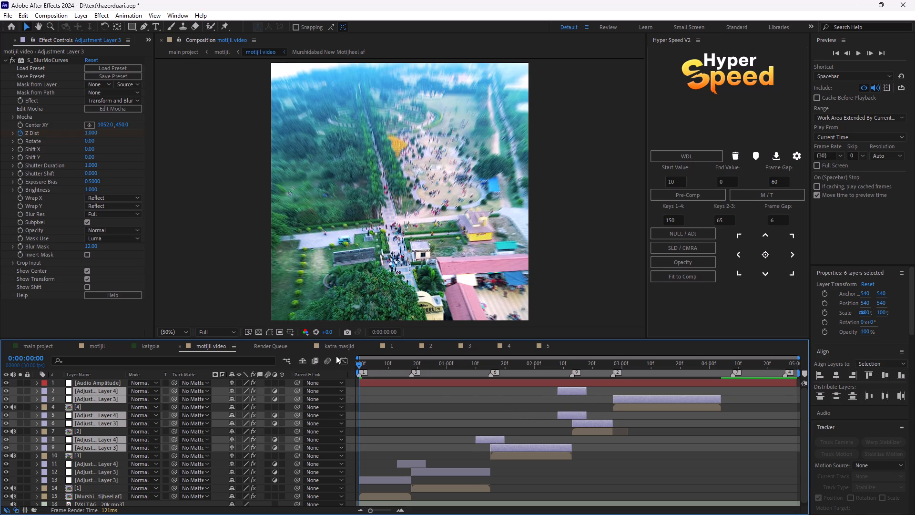
click(335, 346)
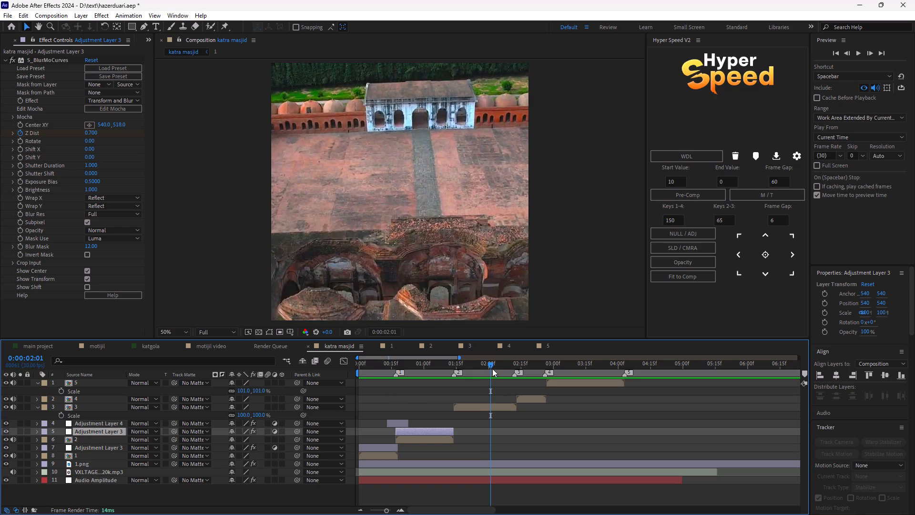
drag(492, 369, 442, 396)
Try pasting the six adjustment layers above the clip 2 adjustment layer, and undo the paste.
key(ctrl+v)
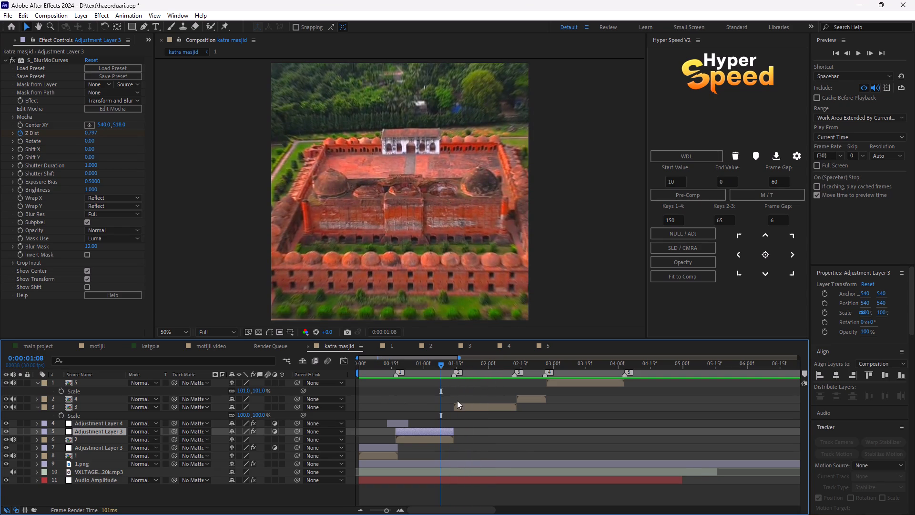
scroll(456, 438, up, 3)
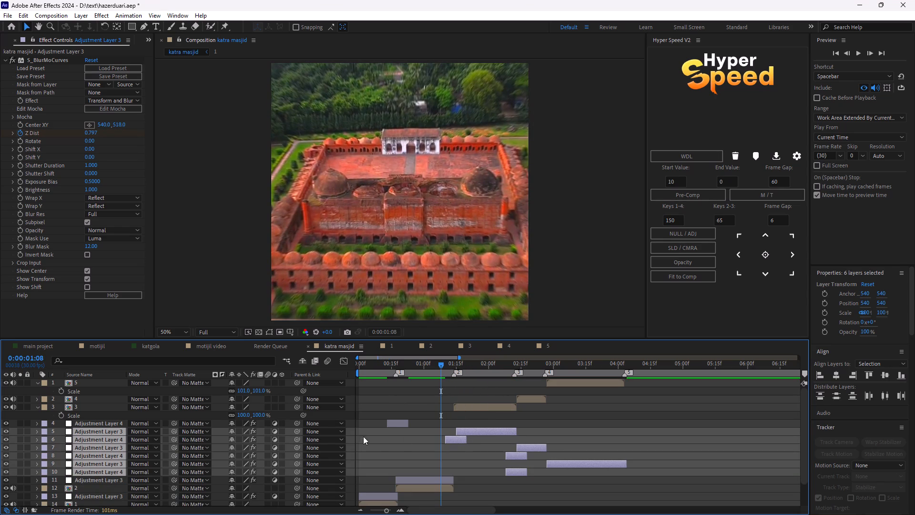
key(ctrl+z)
Paste the six copied adjustment layers directly above clip 3 in the layer stack, and preview the transition.
scroll(438, 415, up, 4)
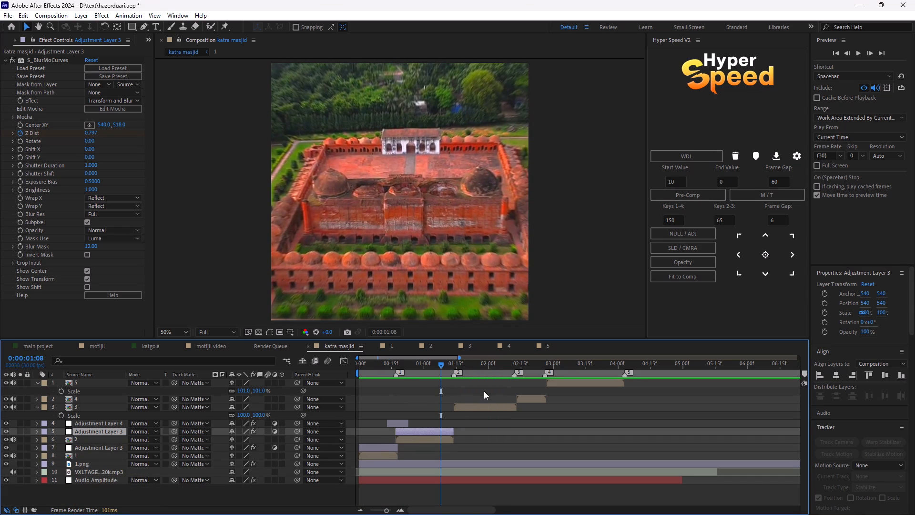
click(484, 391)
scroll(467, 397, up, 1)
click(471, 406)
key(ctrl+v)
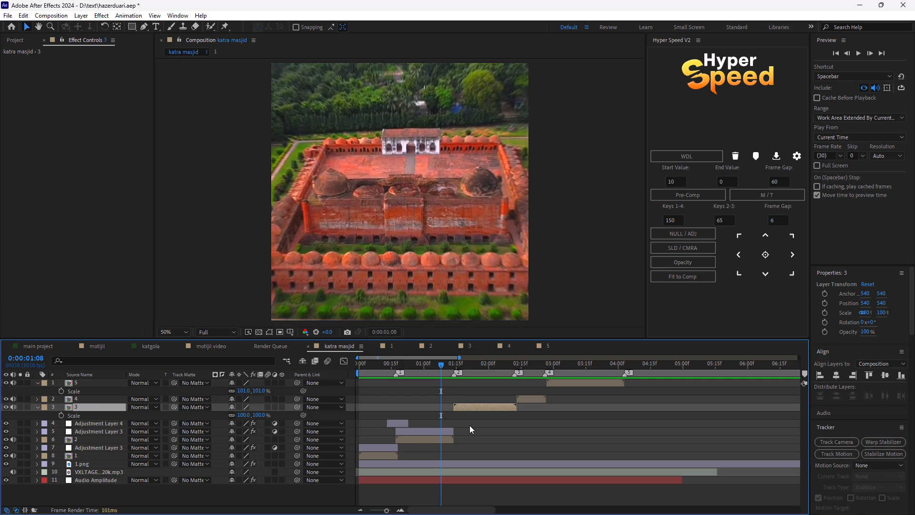
key(space)
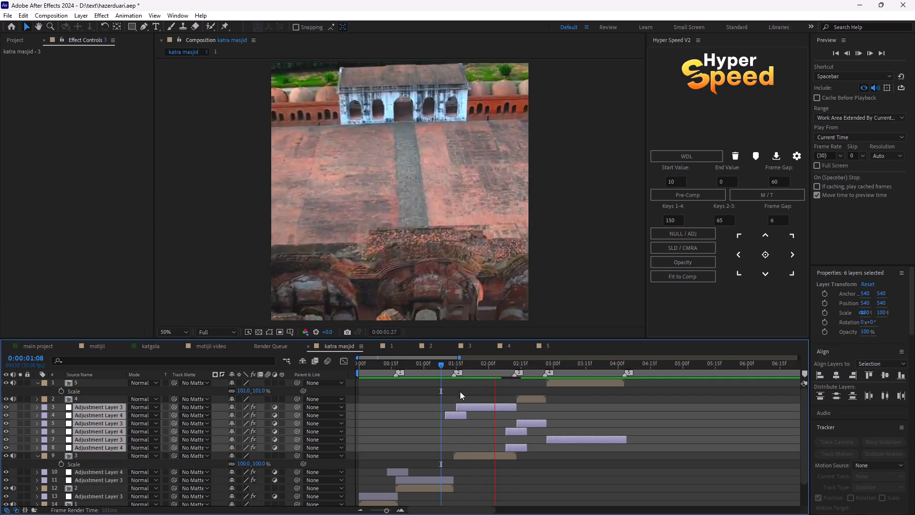
Move the shake adjustment layer for the clip 2 to 3 transition down the stack, directly above the clip 3 layer.
key(space)
click(385, 434)
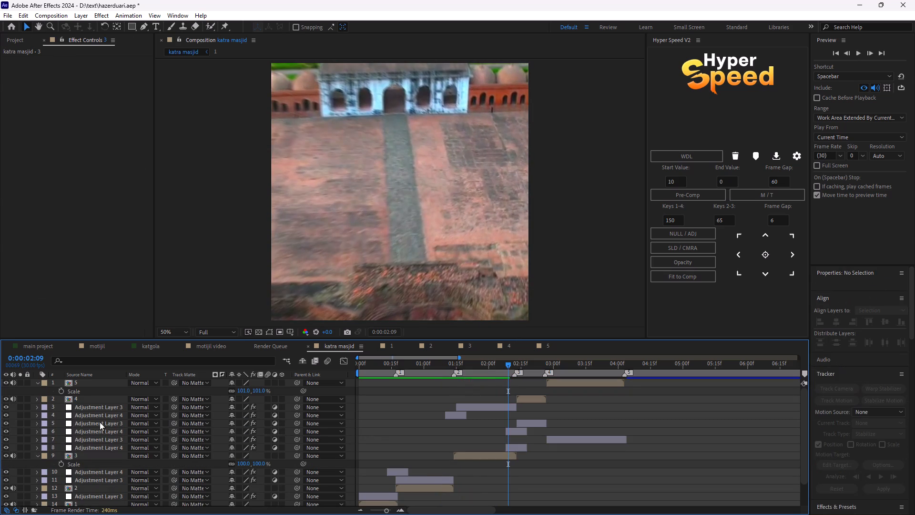
drag(100, 422, 101, 427)
drag(101, 417, 101, 423)
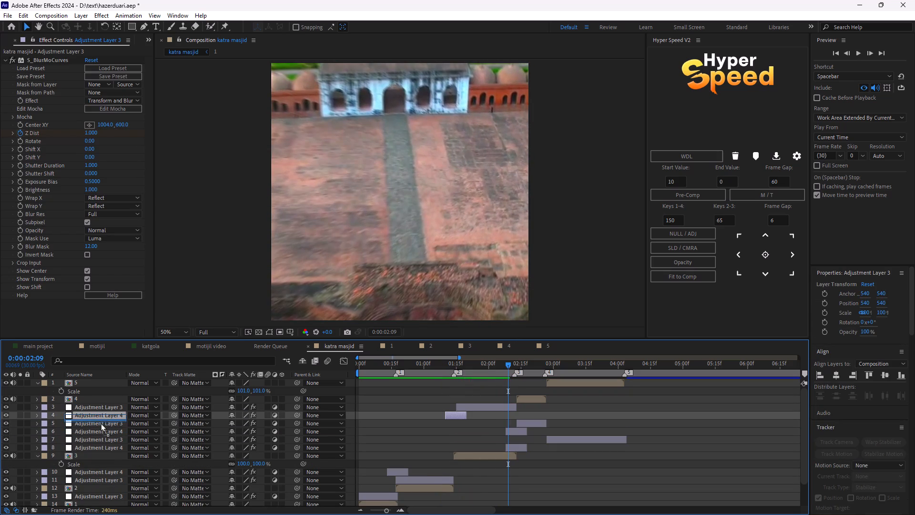
drag(101, 423, 107, 452)
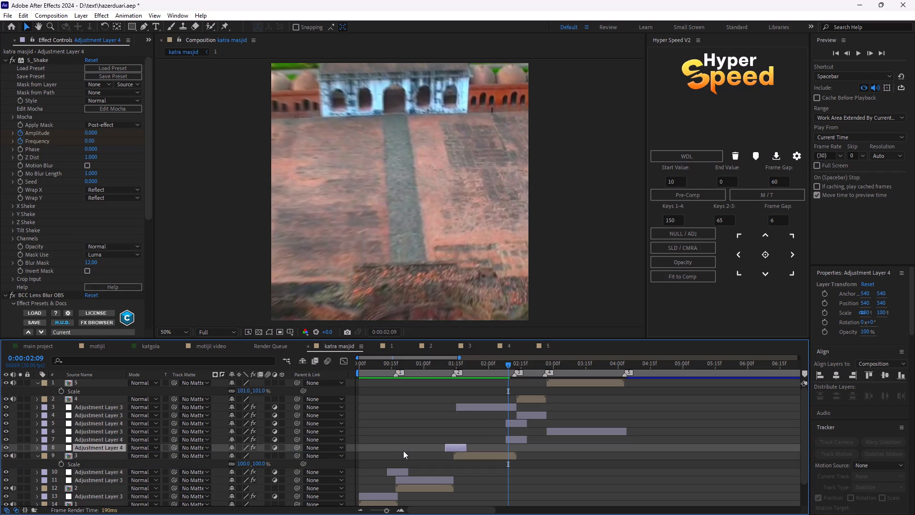
Shift that shake adjustment layer so its middle keyframes land on the cut at 0:00:01:14, and preview the transition.
key(u)
key(u)
drag(506, 368, 452, 408)
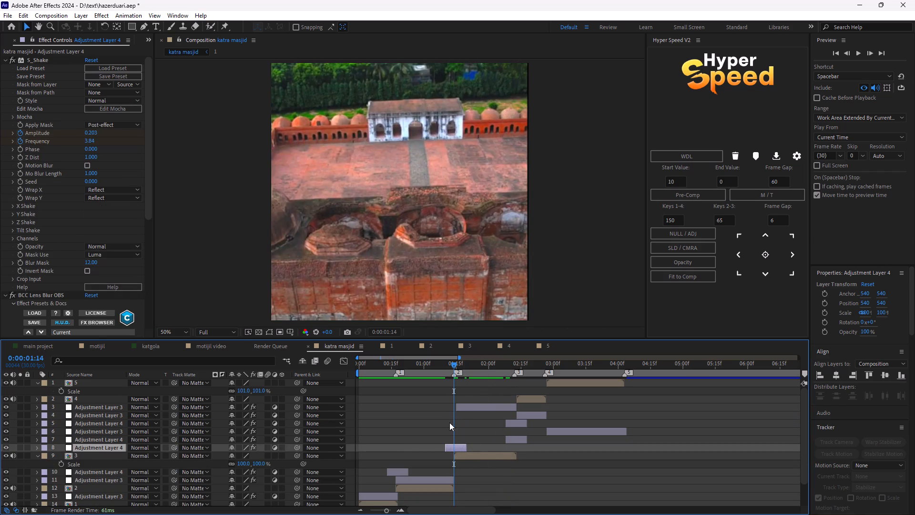
key(u)
scroll(478, 441, down, 5)
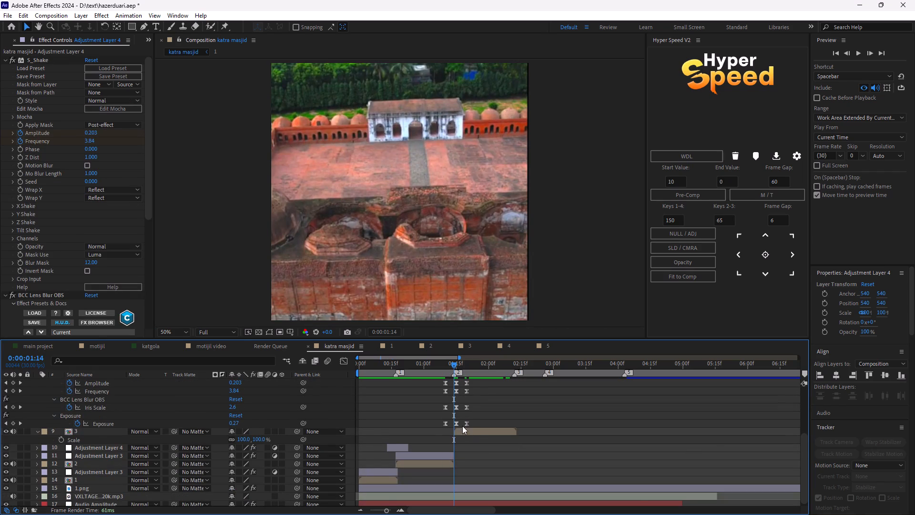
scroll(462, 426, up, 1)
click(458, 383)
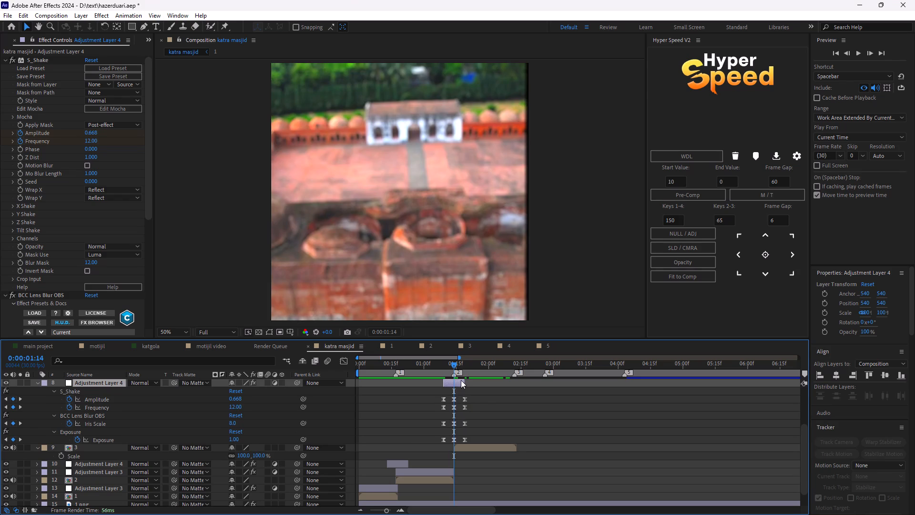
key(space)
click(487, 407)
scroll(487, 407, up, 2)
key(space)
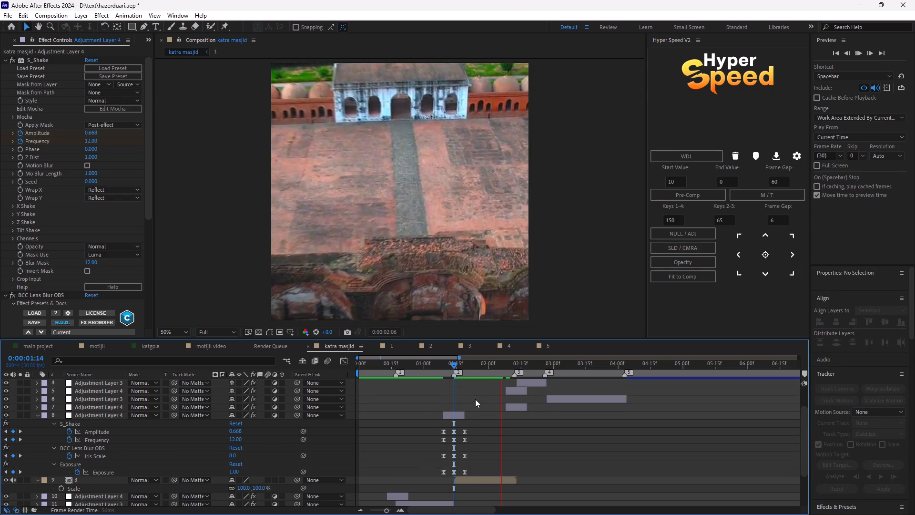
scroll(471, 402, up, 3)
click(442, 408)
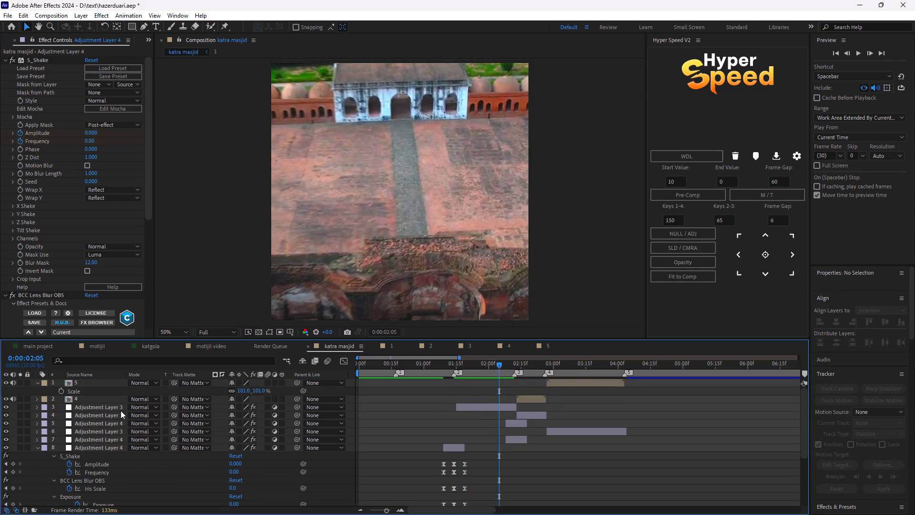
Move the clip 3 blur adjustment layer directly above clip 3 and align its bar with the clip's start and end.
drag(121, 407, 124, 497)
scroll(239, 457, down, 2)
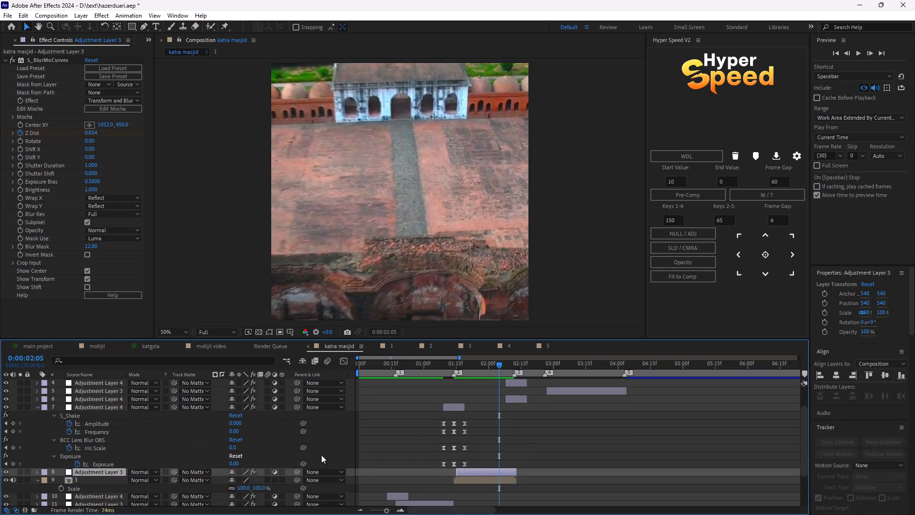
click(472, 472)
drag(513, 474, 515, 479)
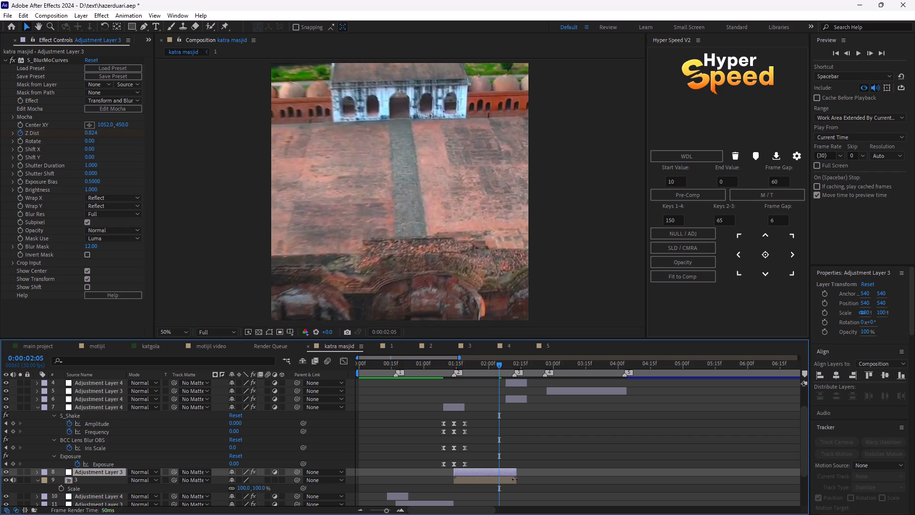
drag(515, 479, 515, 482)
Move the clip 5 blur adjustment layer up the stack, between clips 5 and 4.
scroll(506, 409, up, 3)
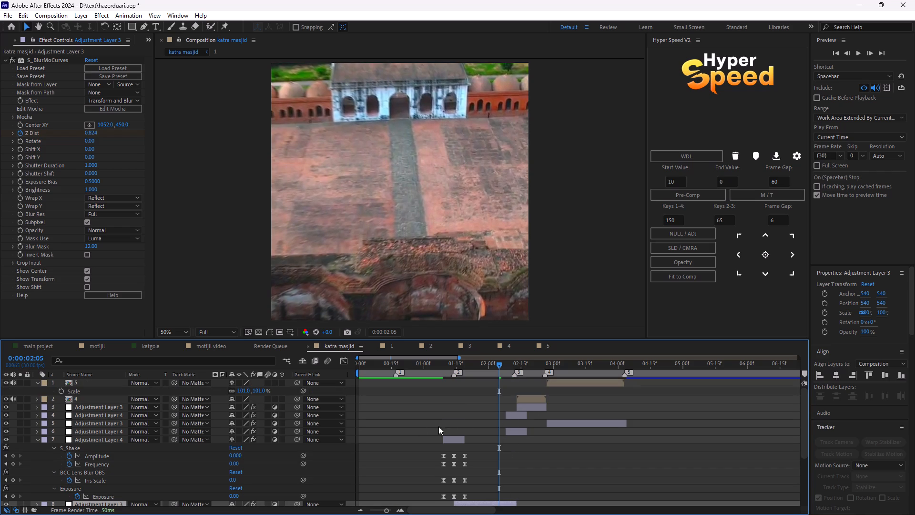
drag(103, 425, 103, 395)
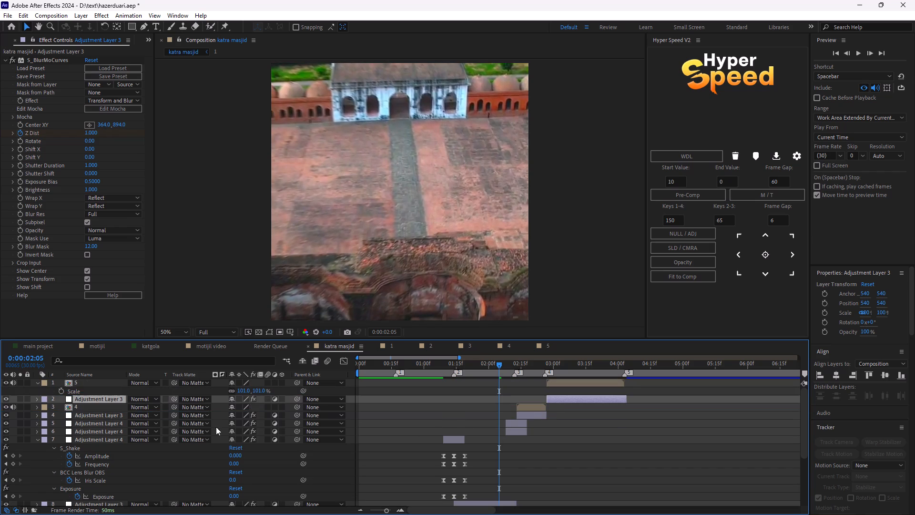
Delete the lower duplicate shake adjustment layer at the clip 3 to 4 transition.
click(519, 435)
double_click(518, 434)
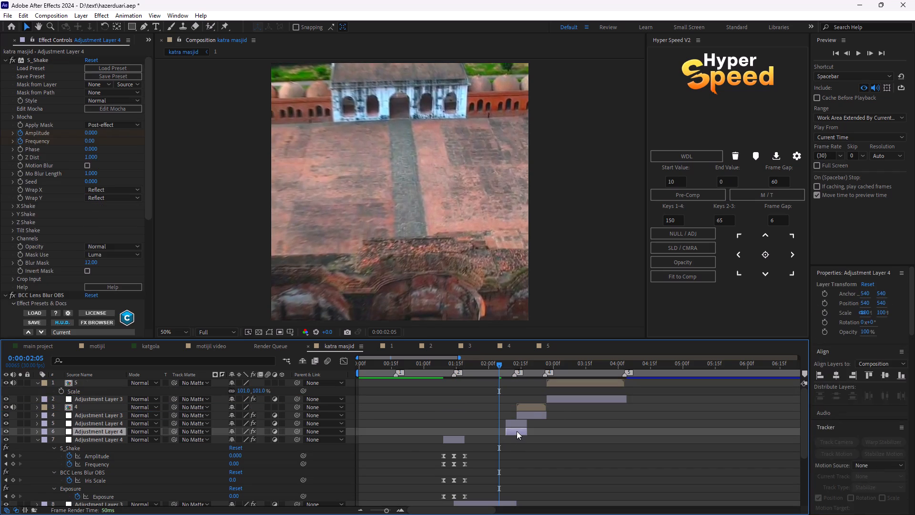
key(Delete)
Stack the remaining shake layer and the clip 4 blur layer above clip 4, with the blur directly over the clip, and preview.
drag(102, 422, 103, 402)
drag(116, 424, 114, 409)
key(space)
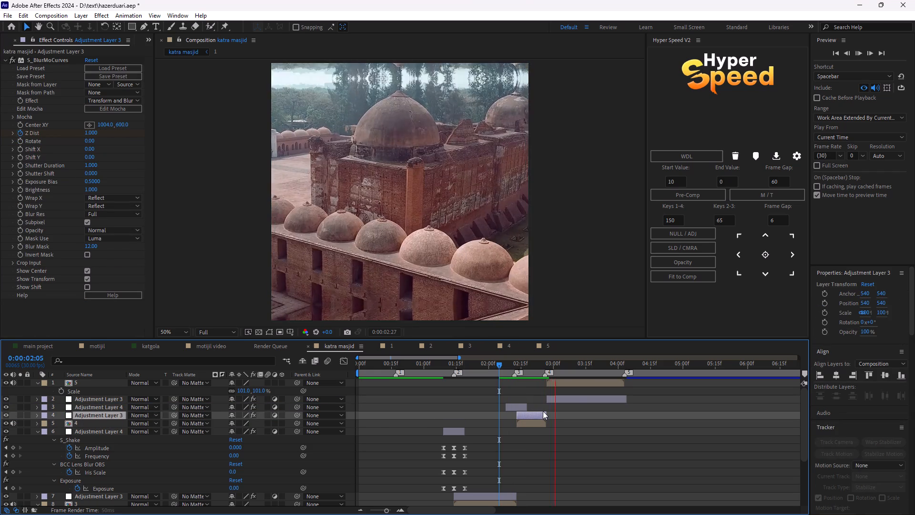
key(space)
Move the clip 5 blur adjustment layer above clip 5 and trim its end to match the clip's end.
scroll(562, 412, up, 2)
drag(108, 397, 103, 380)
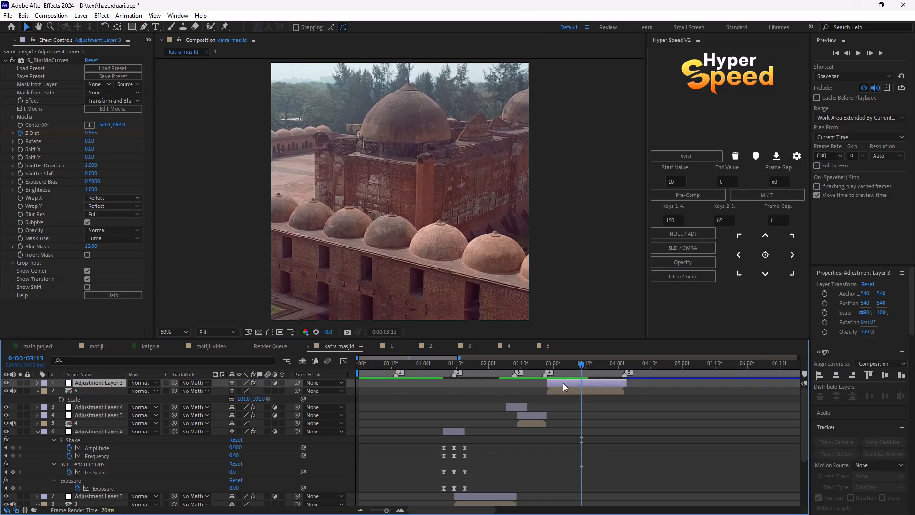
drag(628, 385, 626, 398)
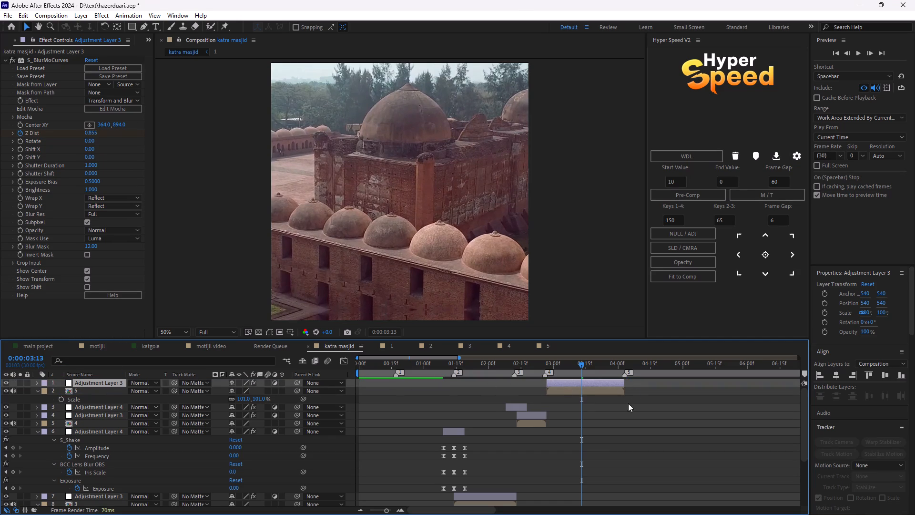
Preview katra masjid from the beginning to check the effects across all five clips.
drag(580, 365, 267, 381)
key(space)
click(591, 478)
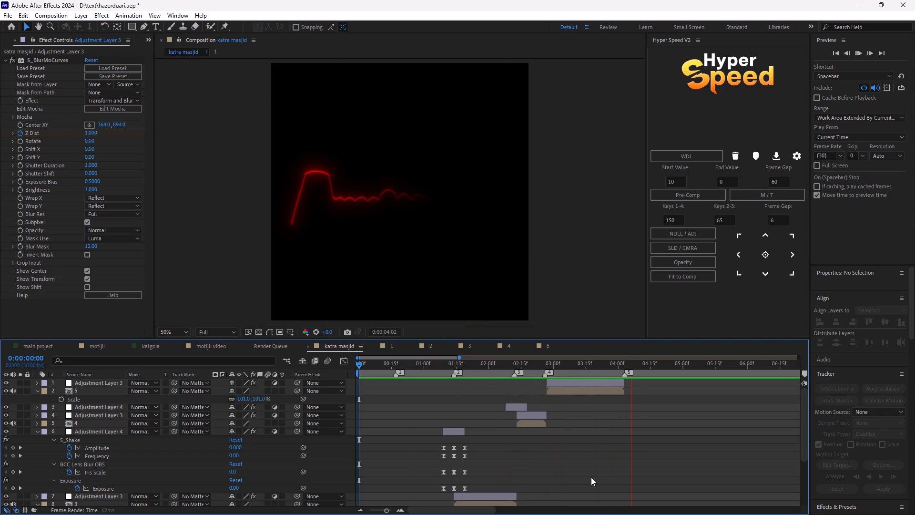
key(space)
key(space)
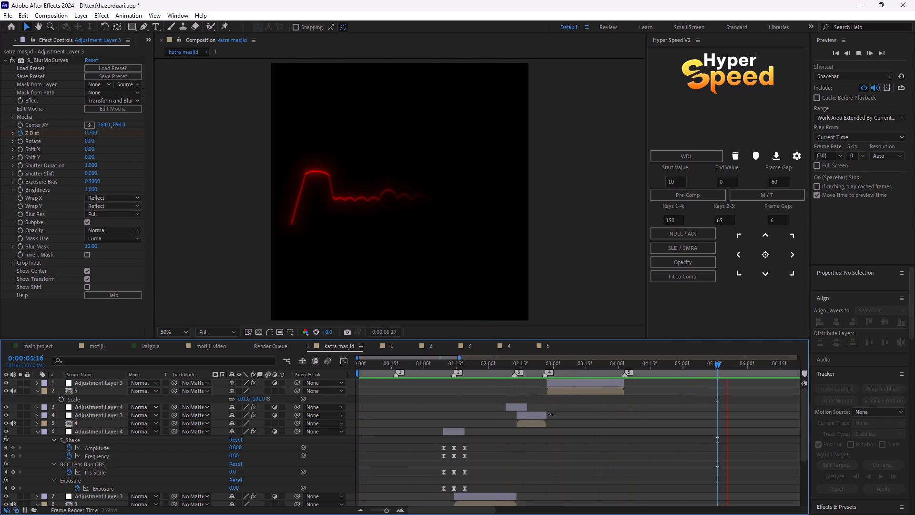
Scrub and replay the section from clip 4 into clip 5 to examine how the blur works across the cut.
drag(716, 363, 482, 372)
key(space)
key(space)
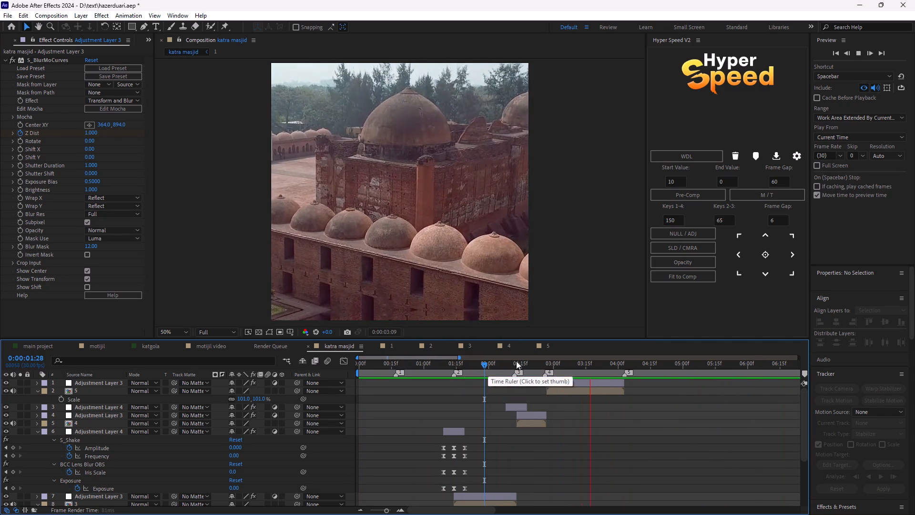
drag(591, 364, 527, 374)
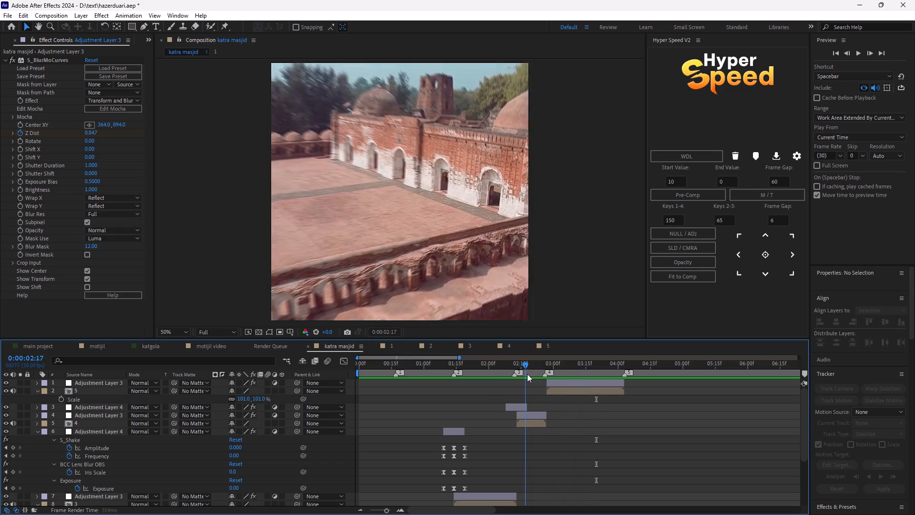
drag(527, 374, 537, 375)
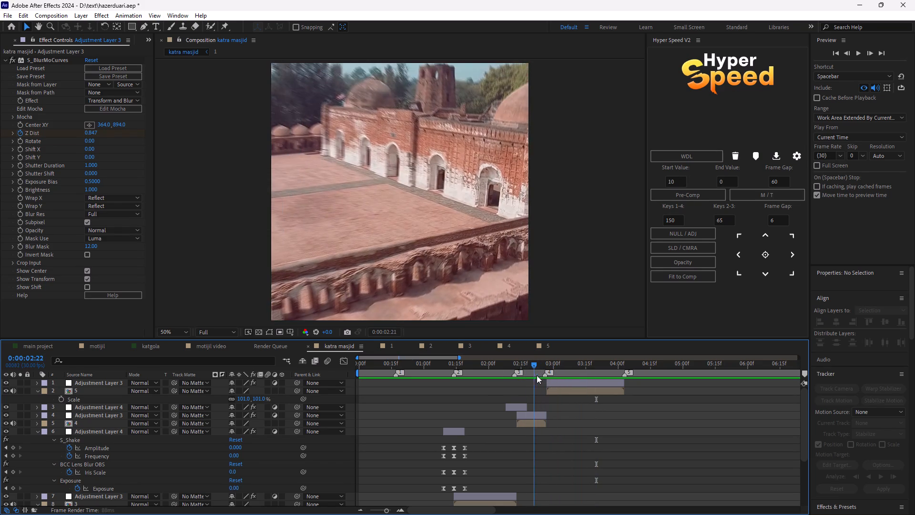
drag(537, 375, 546, 379)
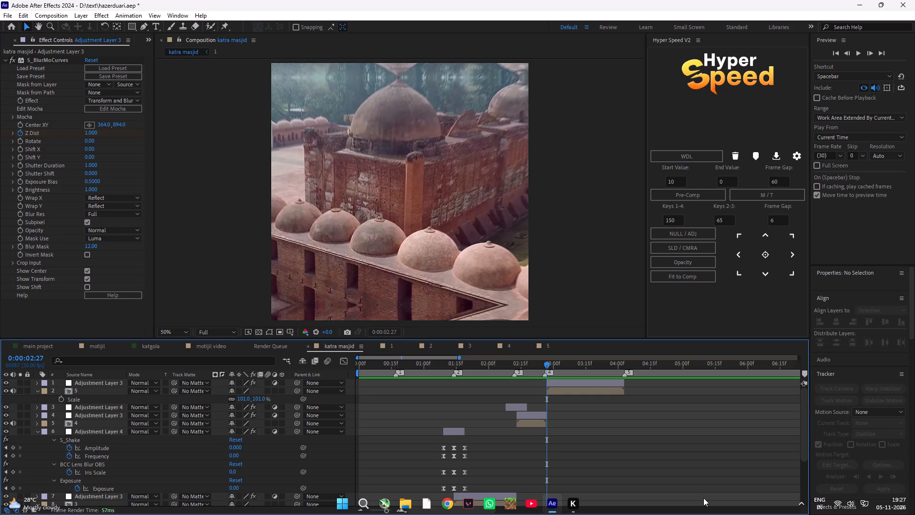
click(600, 384)
drag(550, 366, 524, 379)
key(space)
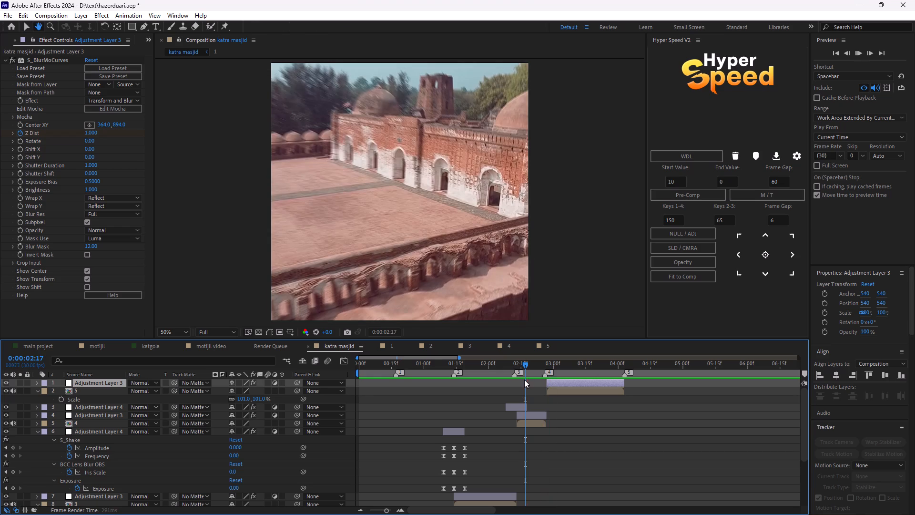
drag(529, 366, 546, 382)
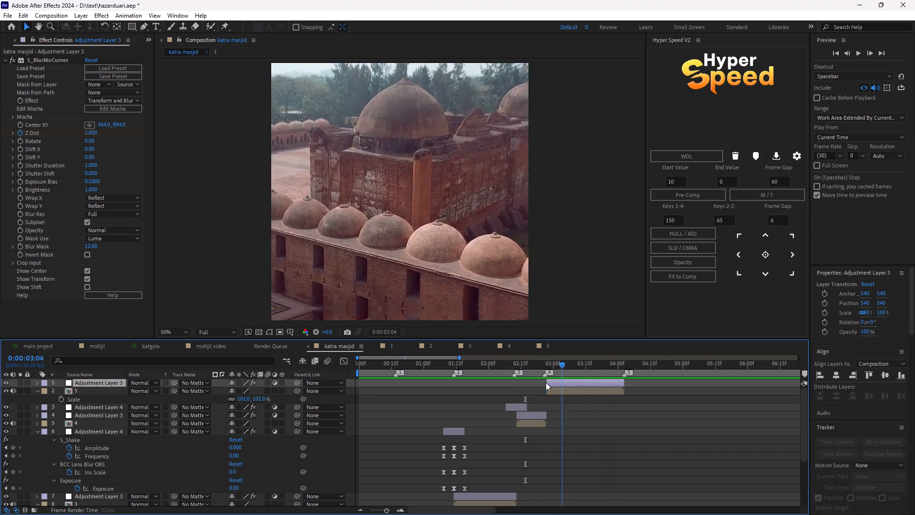
drag(546, 382, 537, 312)
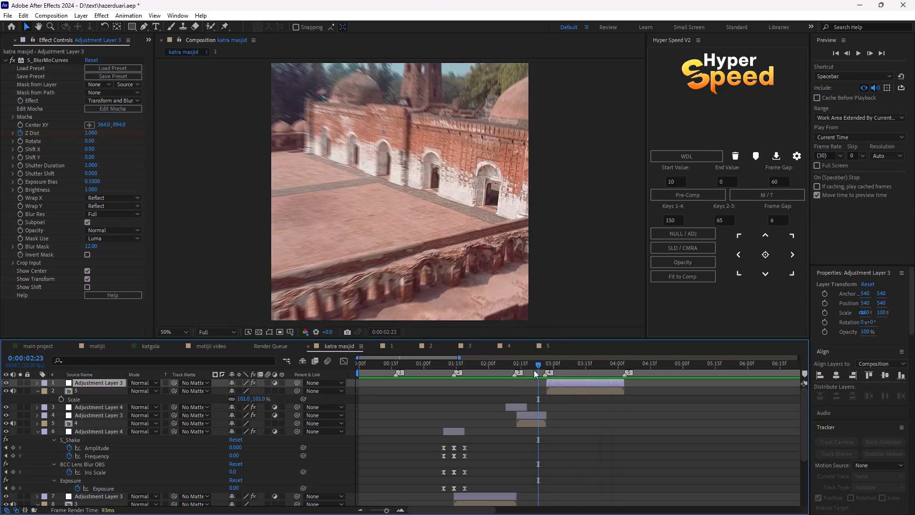
drag(538, 367, 526, 364)
key(space)
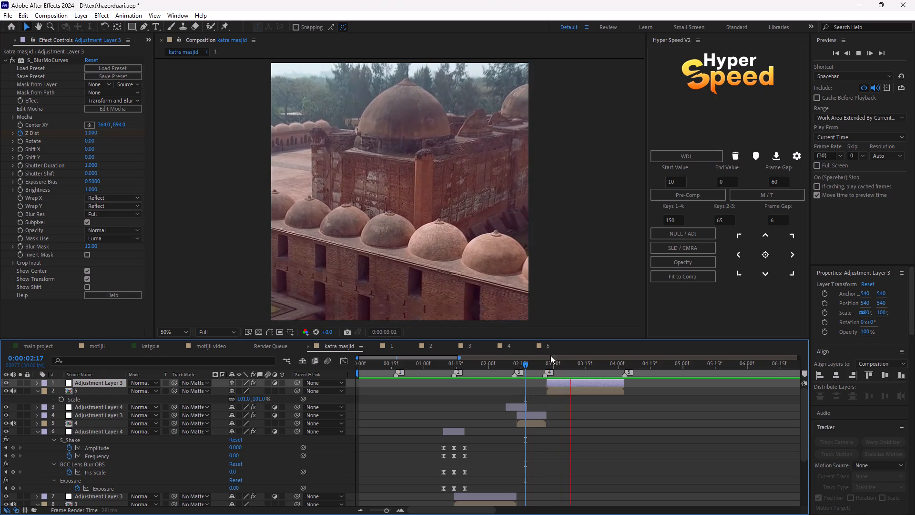
key(space)
drag(585, 366, 529, 398)
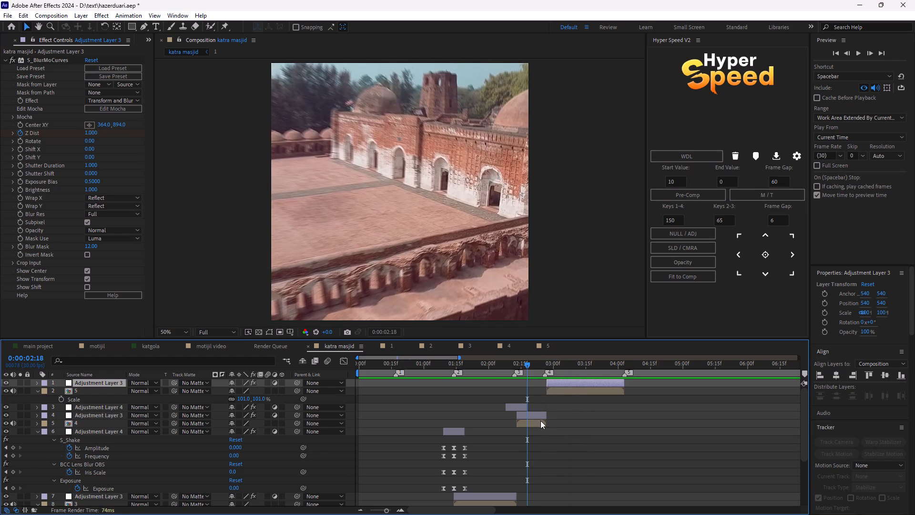
Enable keyframing for Rotate in S_BlurMoCurves on the clip 4 blur layer and align its 0.00 keyframe with the first Z Dist keyframe.
click(541, 421)
click(540, 416)
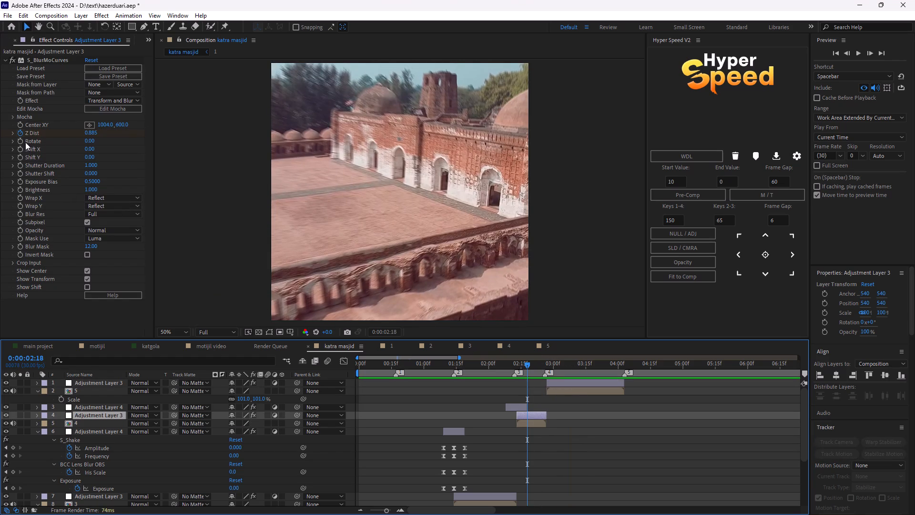
click(21, 142)
key(u)
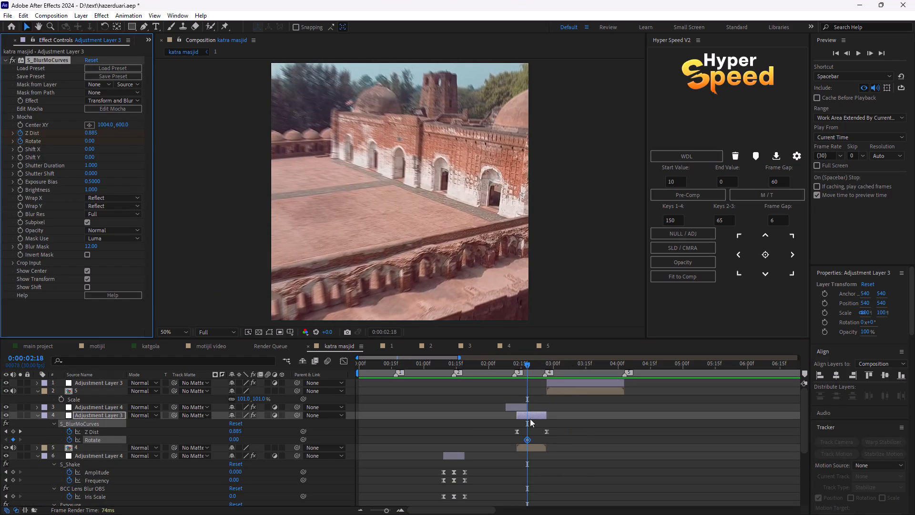
click(530, 438)
click(528, 441)
drag(528, 441, 516, 444)
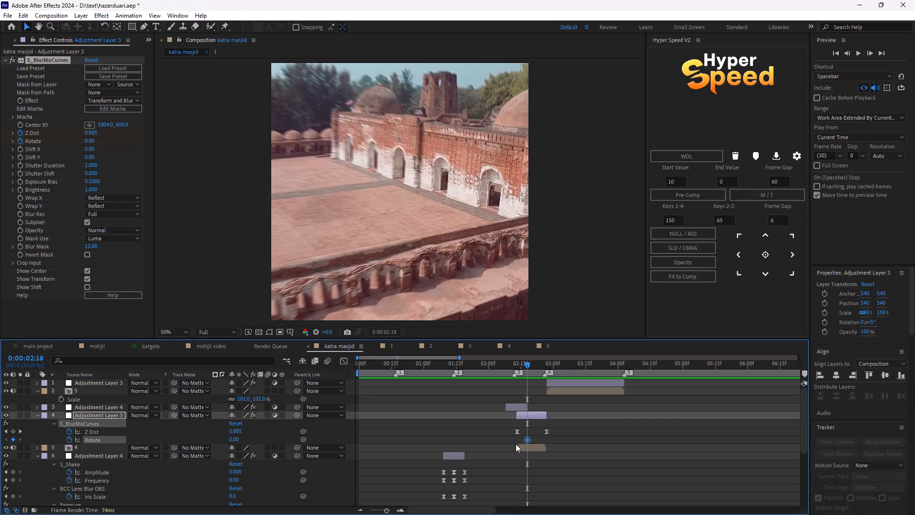
drag(516, 444, 514, 439)
drag(509, 281, 509, 287)
click(509, 297)
click(516, 293)
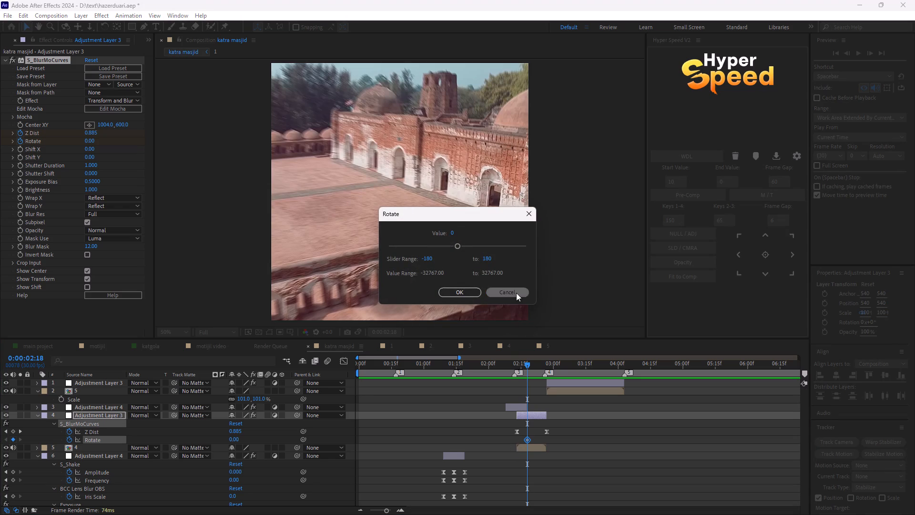
drag(526, 440, 516, 443)
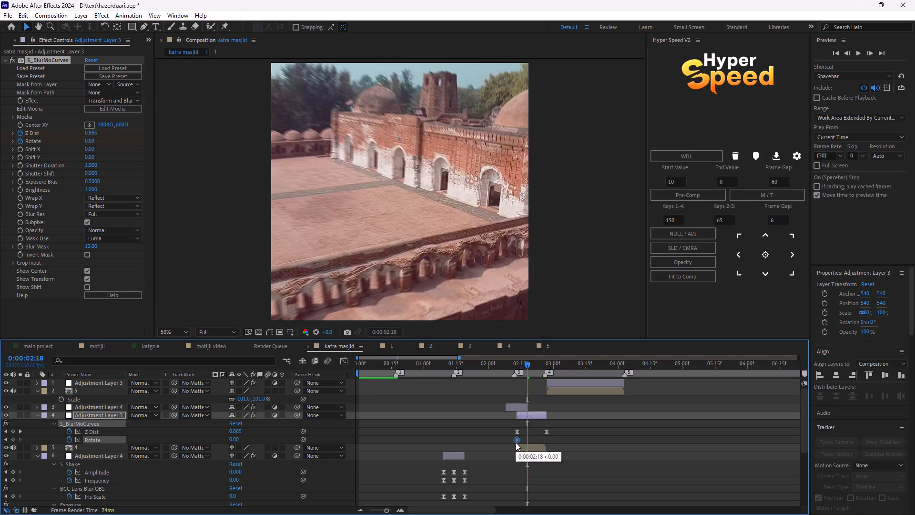
drag(516, 443, 516, 442)
drag(525, 365, 544, 395)
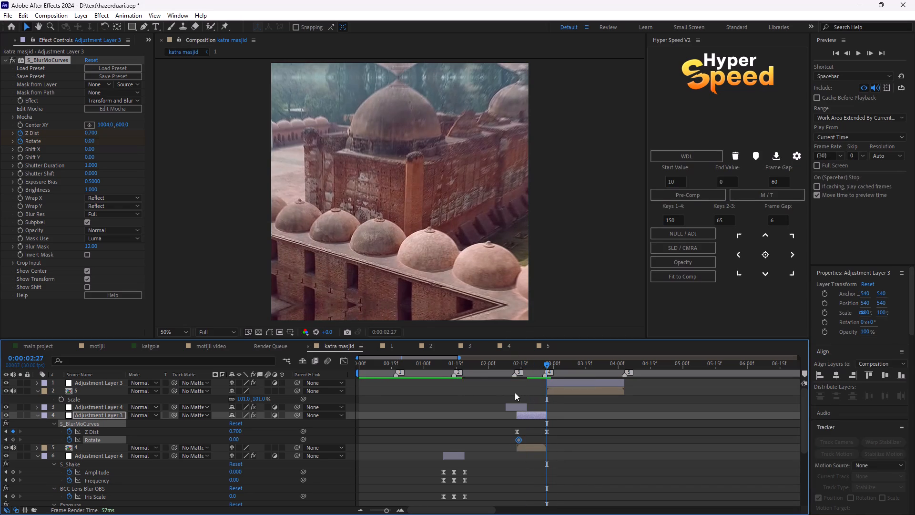
click(518, 440)
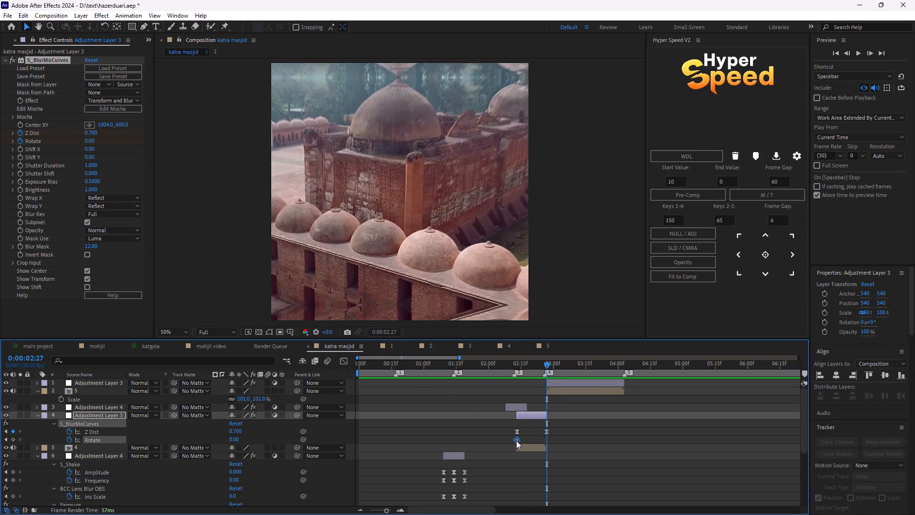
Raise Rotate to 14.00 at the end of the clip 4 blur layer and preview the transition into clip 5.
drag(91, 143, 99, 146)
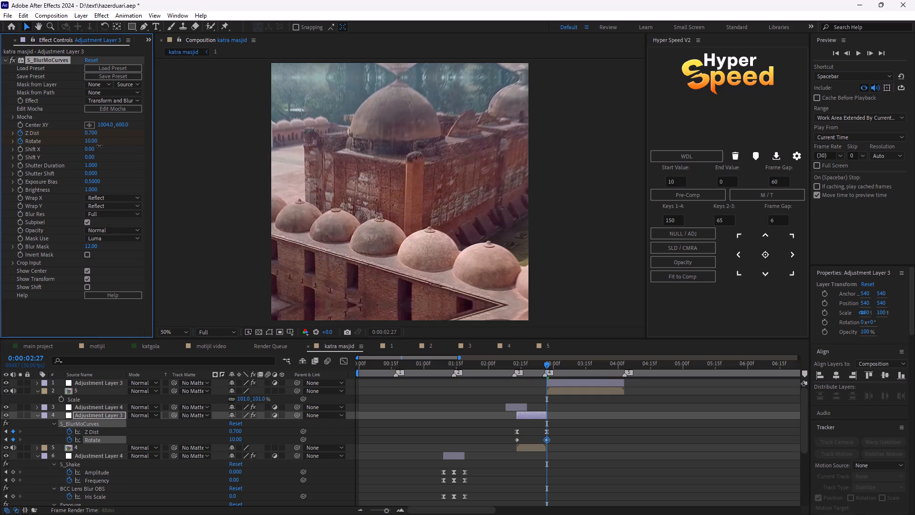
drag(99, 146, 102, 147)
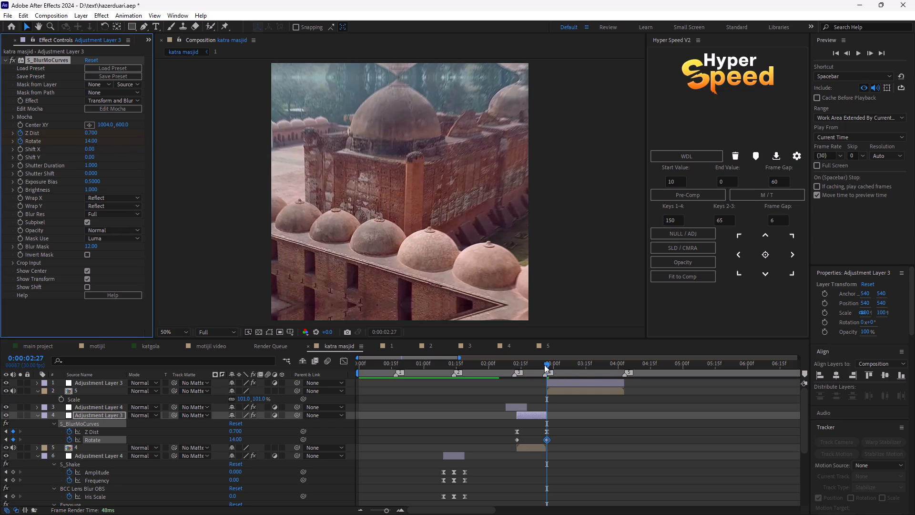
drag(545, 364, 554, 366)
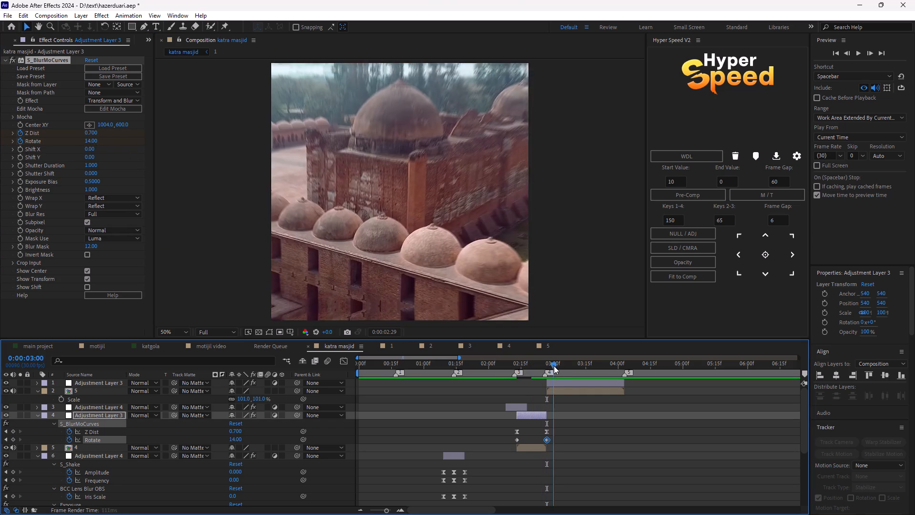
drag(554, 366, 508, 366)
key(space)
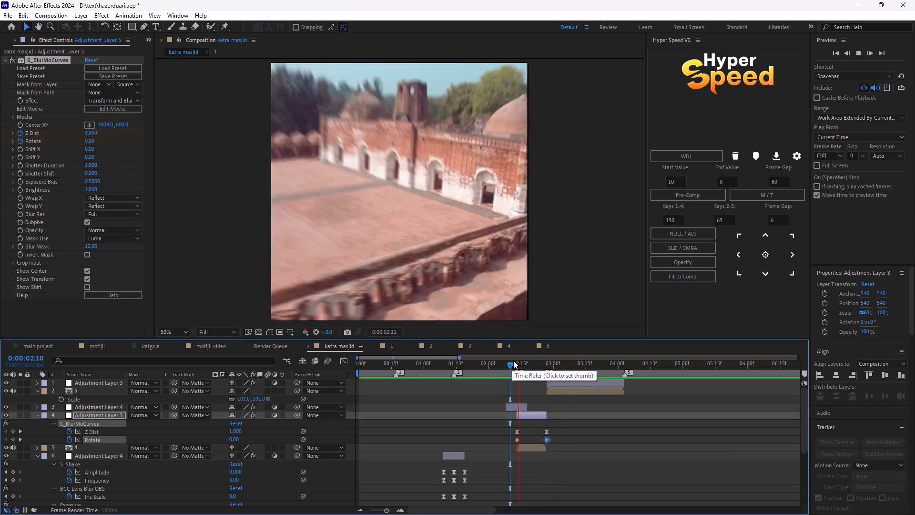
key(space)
Set the clip 4 blur layer's Rotate to 3.00 at 0:00:02:27 and scrub across the cut to check it.
drag(579, 367, 563, 378)
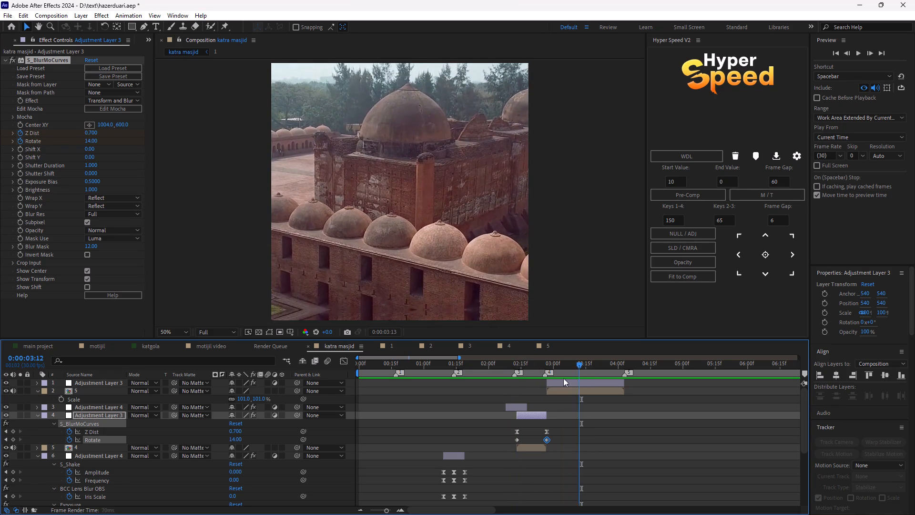
drag(563, 378, 545, 381)
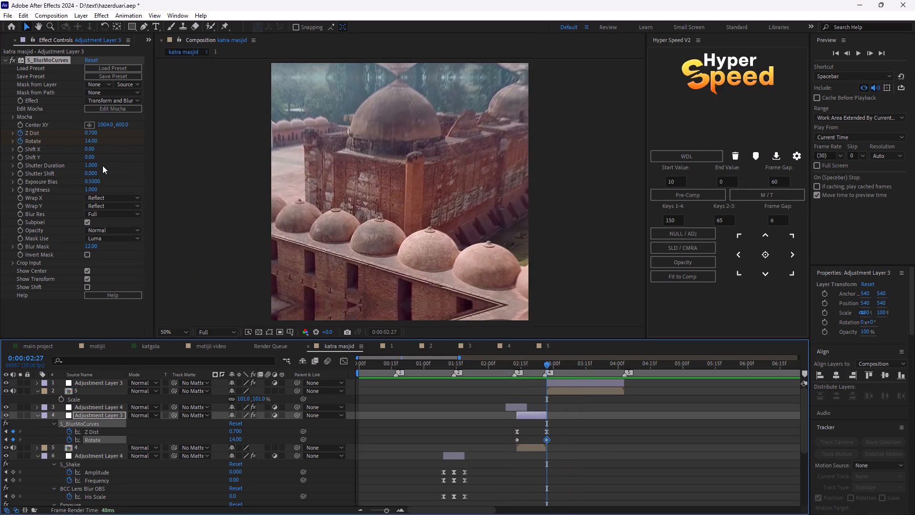
click(93, 143)
key(BackSpace)
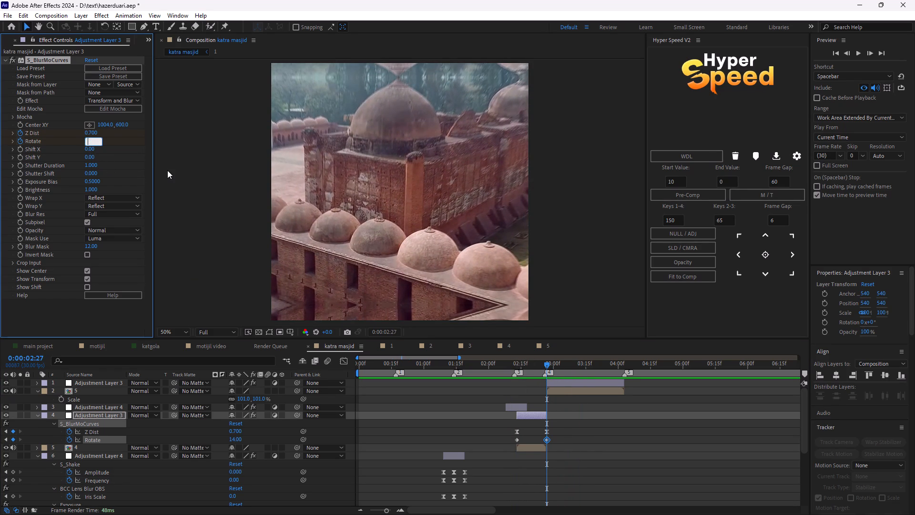
key(3)
key(Return)
drag(549, 363, 561, 381)
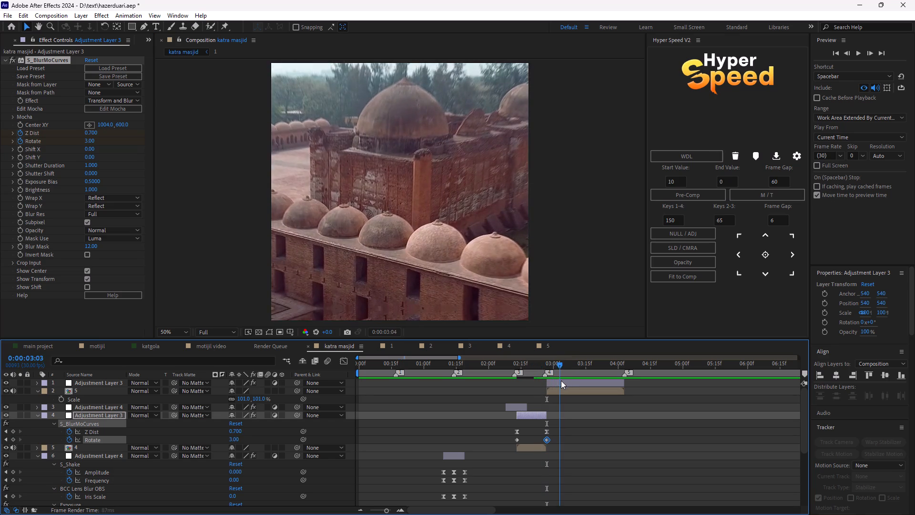
drag(561, 381, 541, 383)
Apply Easy Ease to both Rotate keyframes on the clip 4 blur layer.
drag(585, 426, 562, 439)
drag(567, 437, 539, 443)
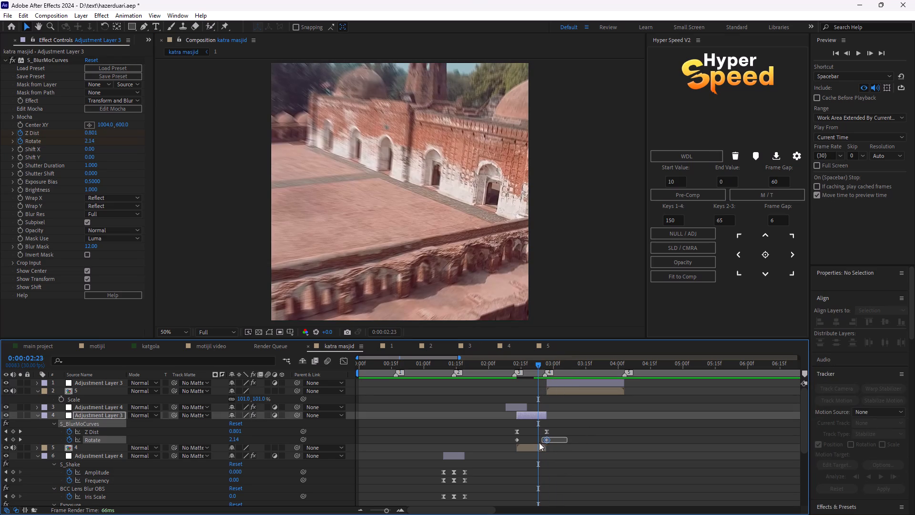
drag(539, 443, 513, 442)
key(F9)
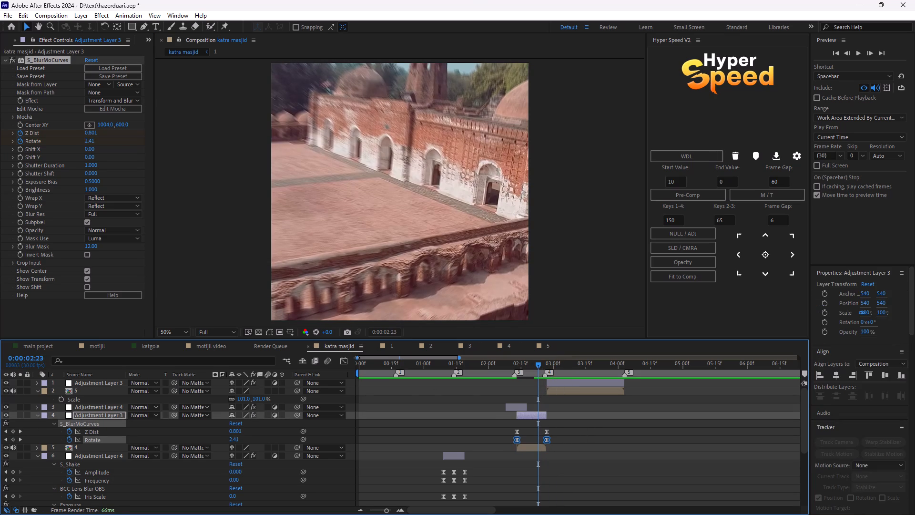
Reshape the clip 4 blur layer's Rotate value graph into a slow start that accelerates steeply into the last keyframe.
click(342, 361)
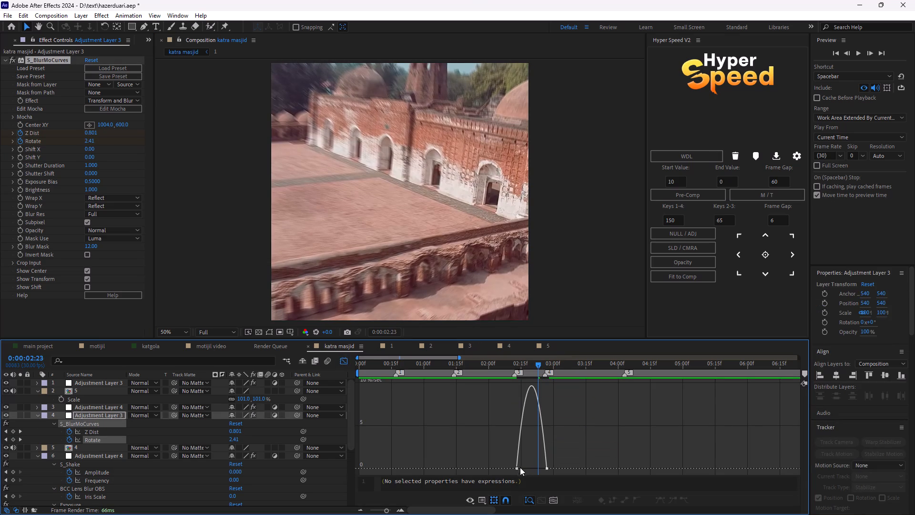
click(518, 469)
click(523, 468)
right_click(646, 450)
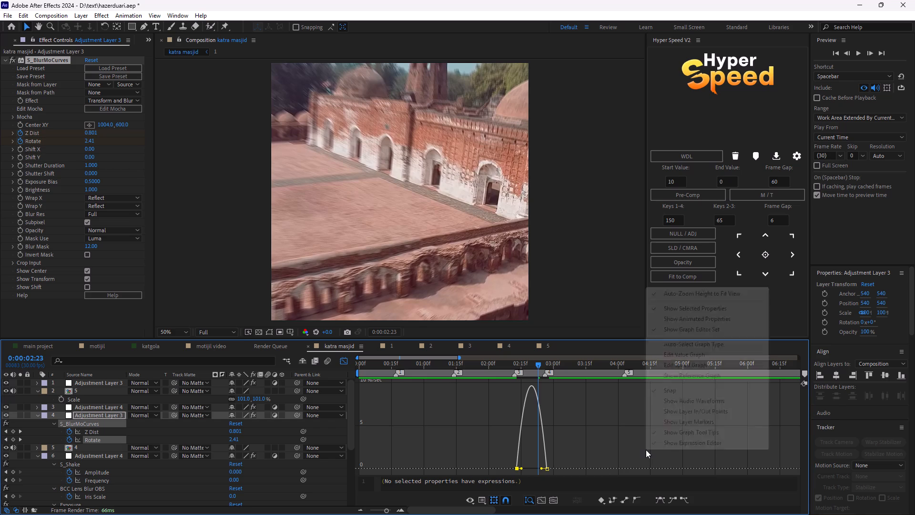
click(700, 359)
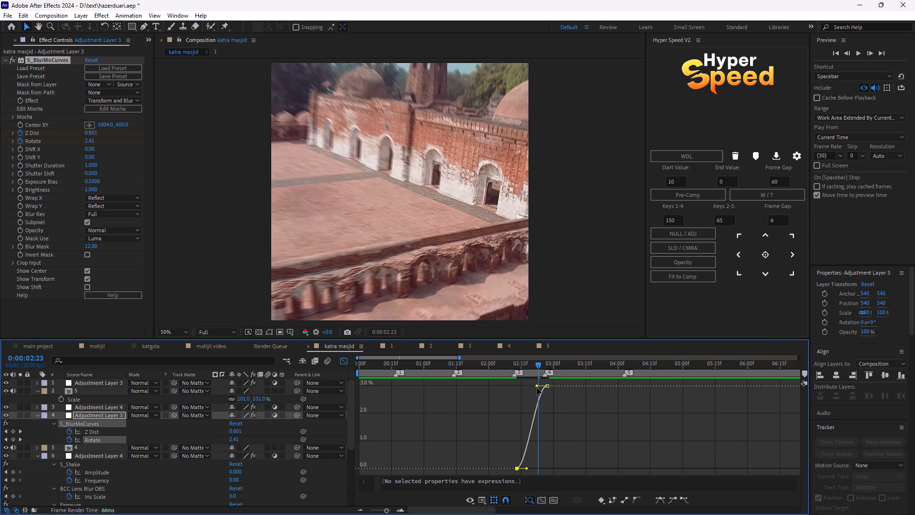
drag(538, 387, 561, 425)
key(ctrl+z)
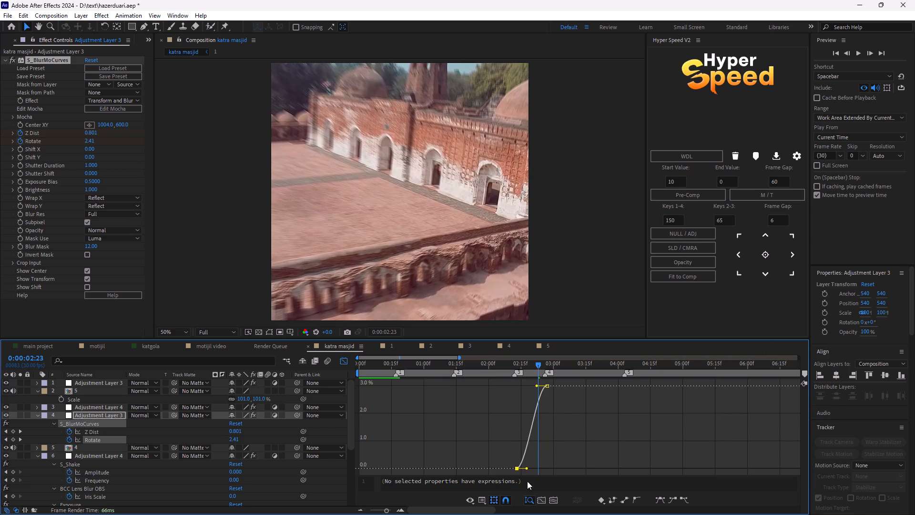
click(538, 500)
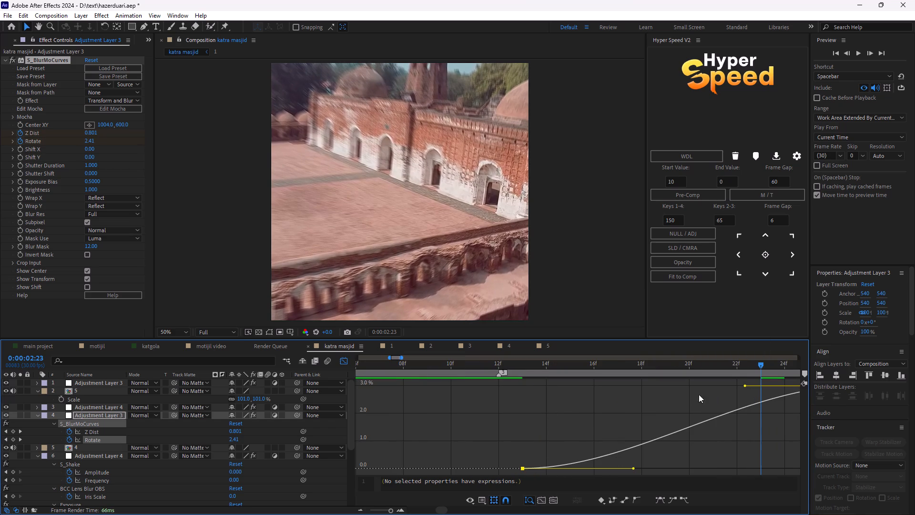
drag(389, 510, 388, 511)
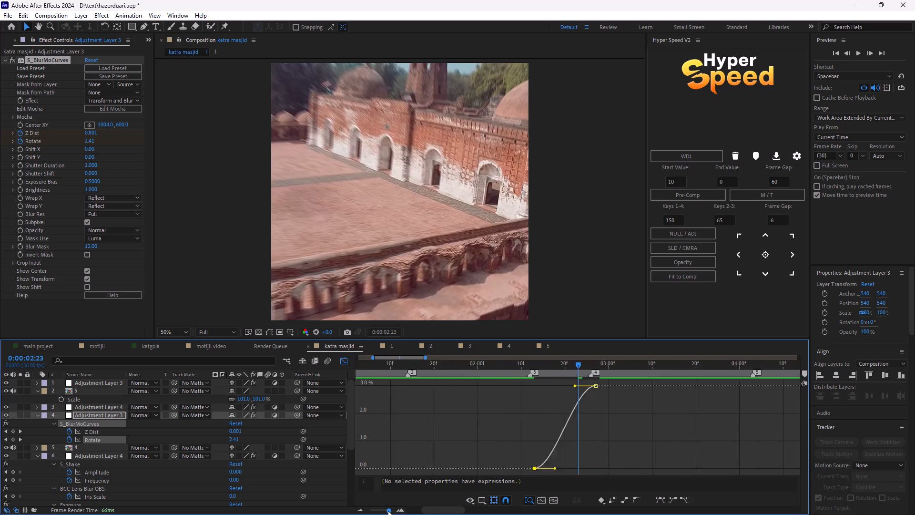
drag(388, 511, 398, 509)
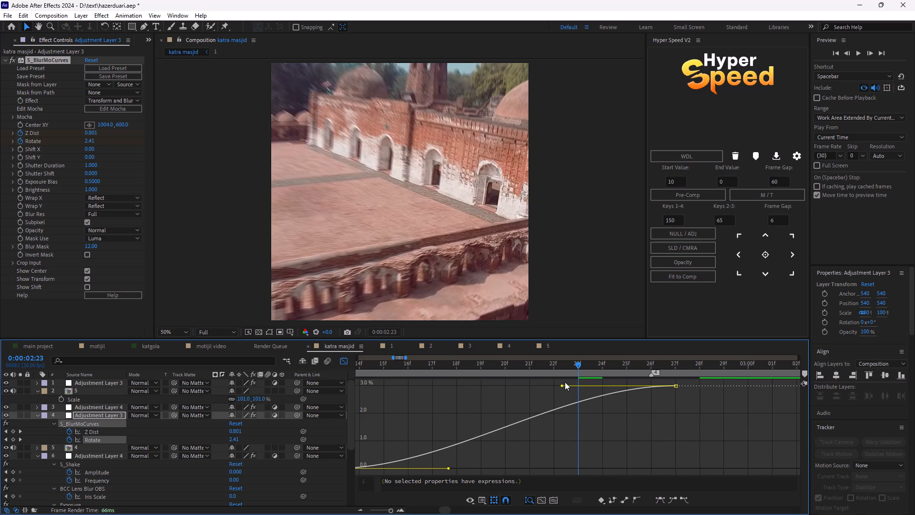
drag(561, 385, 697, 458)
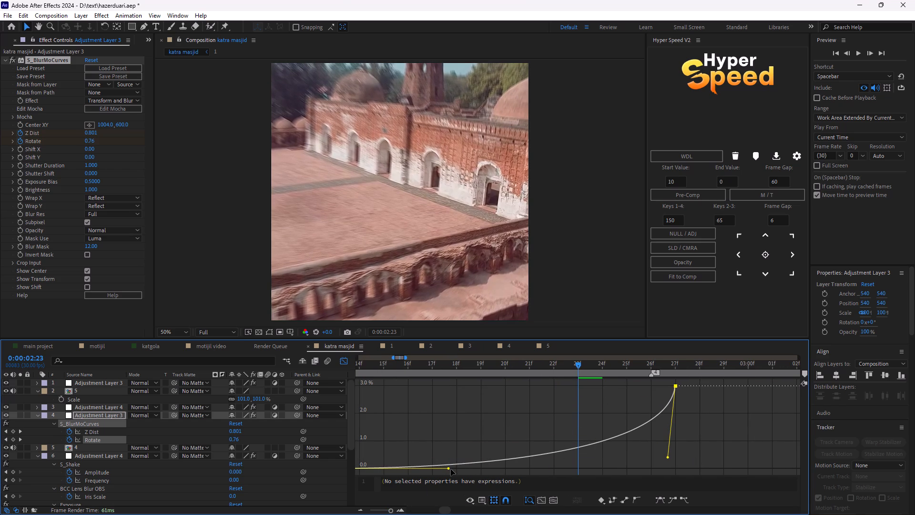
drag(449, 469, 648, 412)
Replay and scrub the cut from clip 4 into clip 5 to examine how the rotation blur plays, using the layer view of the full timeline.
drag(579, 364, 473, 365)
key(space)
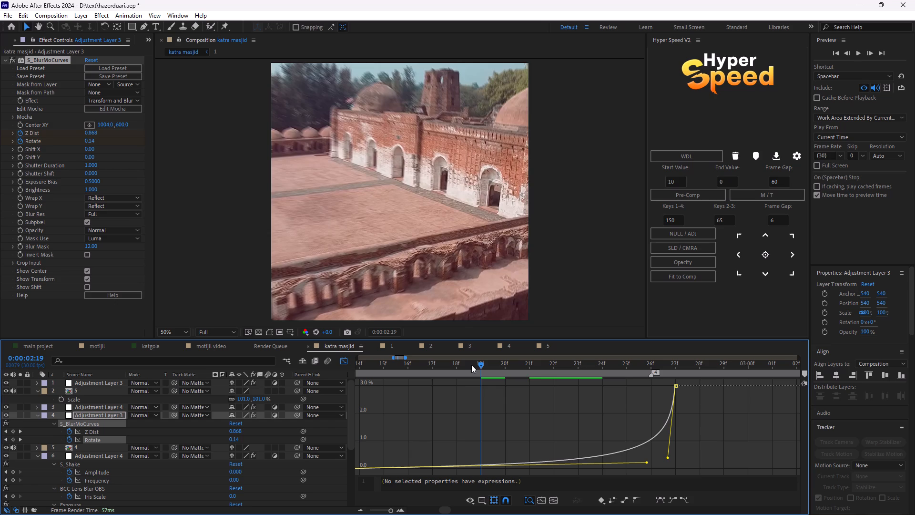
key(space)
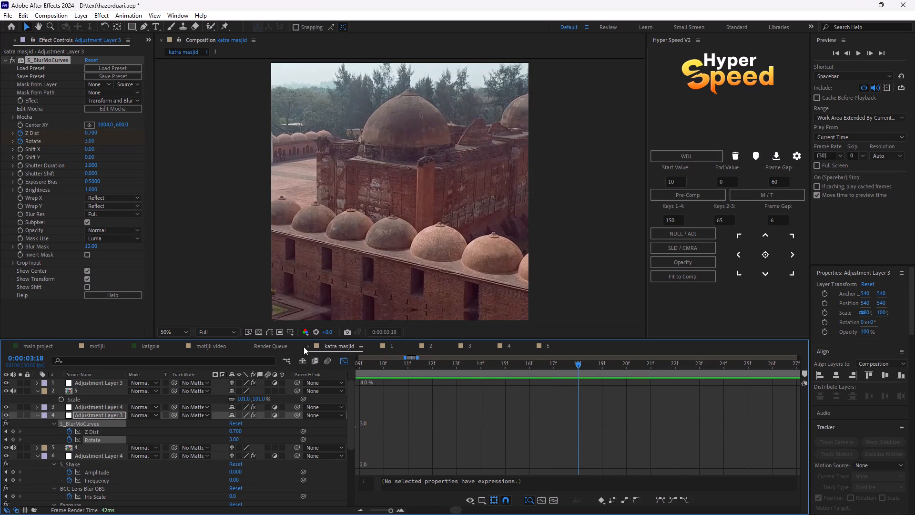
click(345, 360)
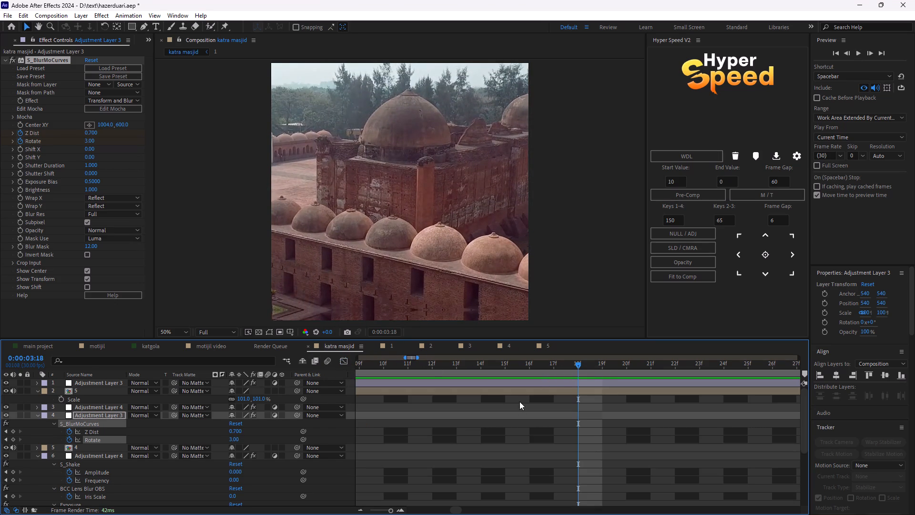
click(373, 511)
drag(418, 363, 417, 365)
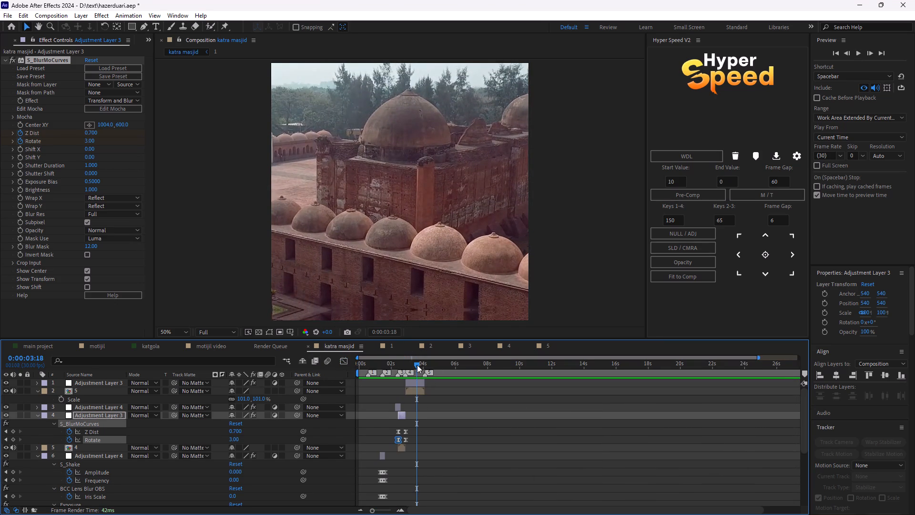
drag(417, 365, 393, 376)
key(space)
click(478, 444)
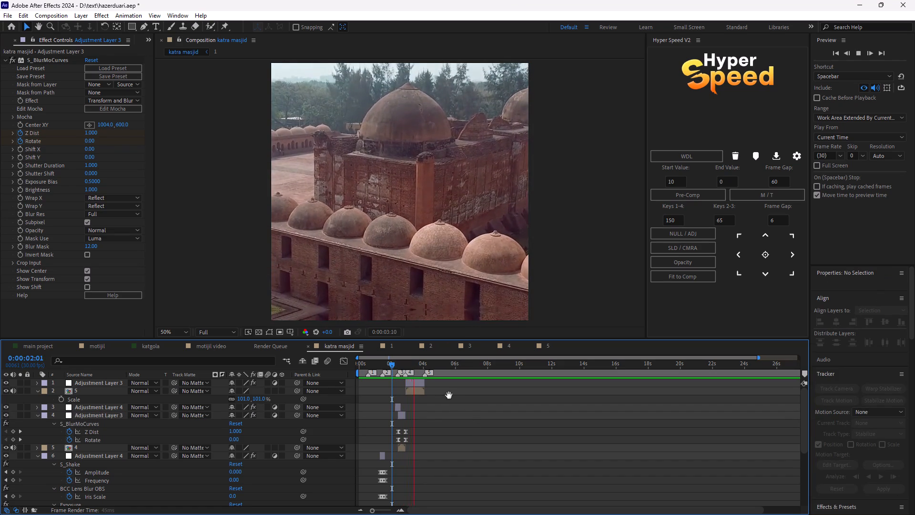
key(space)
drag(416, 364, 406, 376)
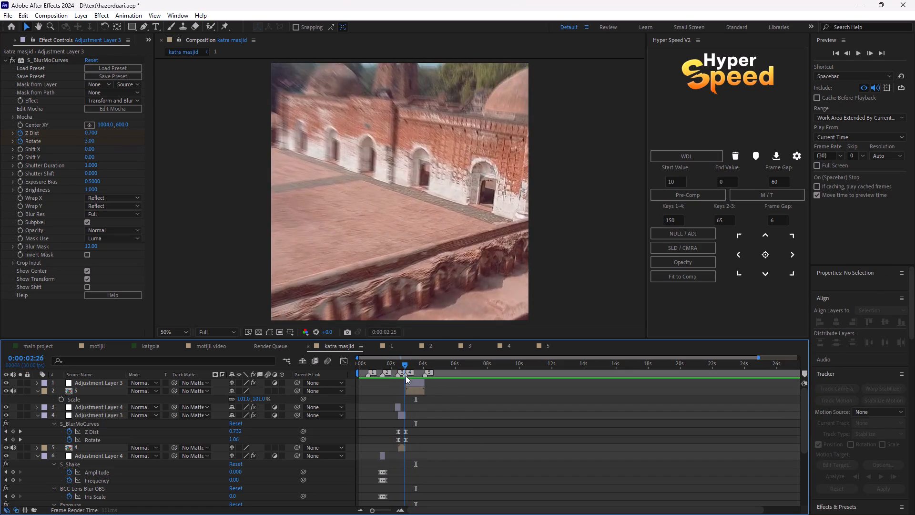
drag(406, 376, 410, 379)
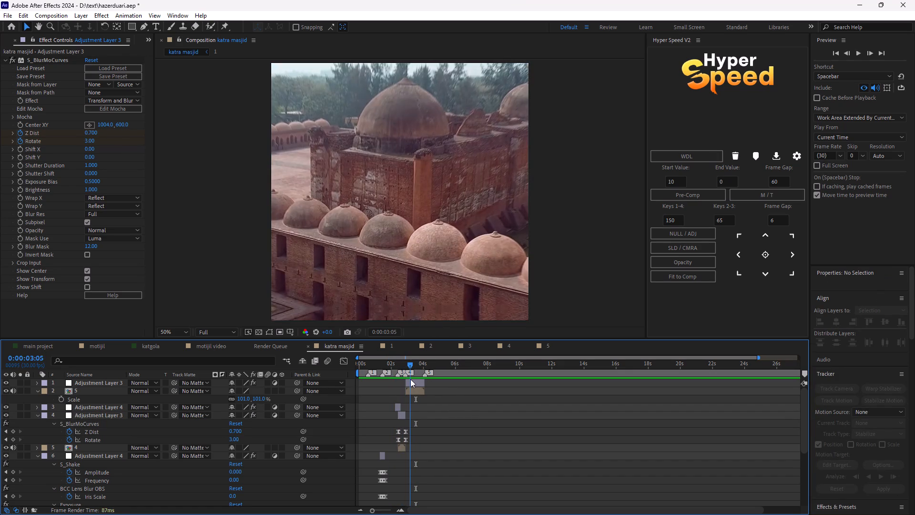
drag(410, 379, 406, 379)
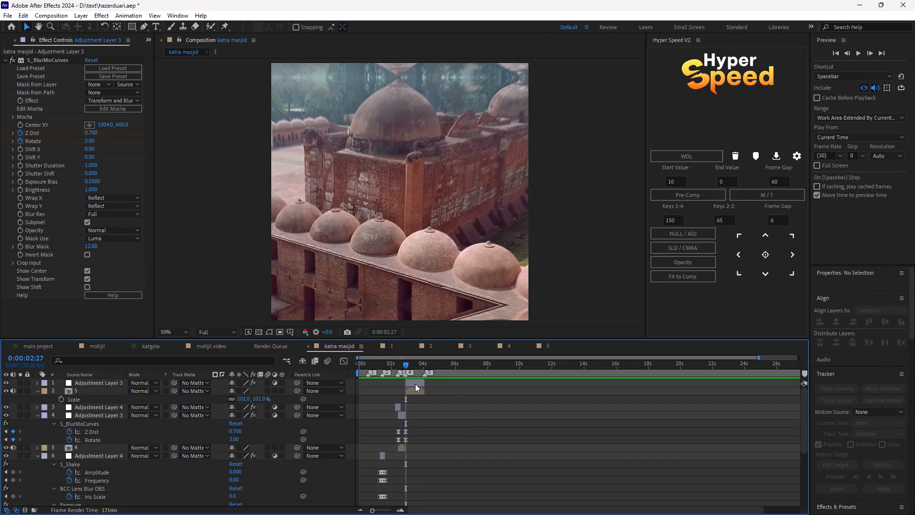
On the clip 5 blur layer, keyframe Rotate at -3.00 at the layer's start and add a Z Dist keyframe at its last frame.
click(417, 384)
key(u)
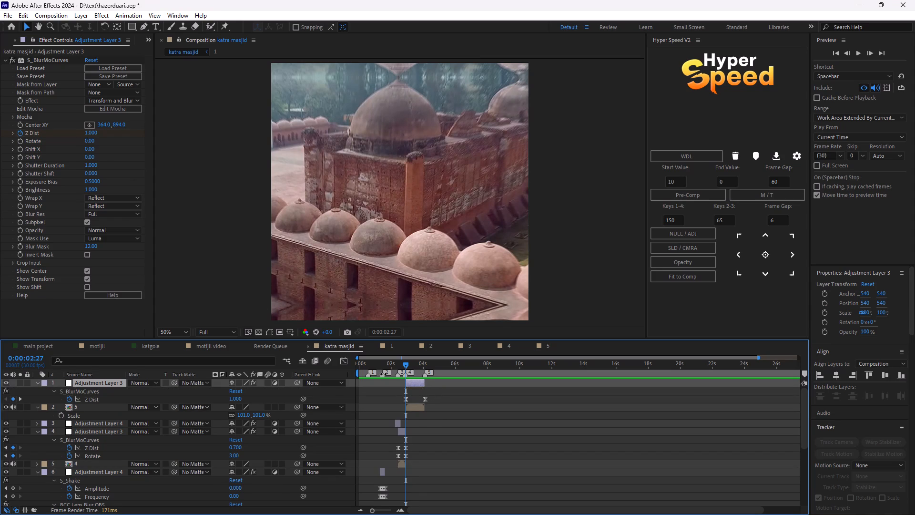
click(20, 142)
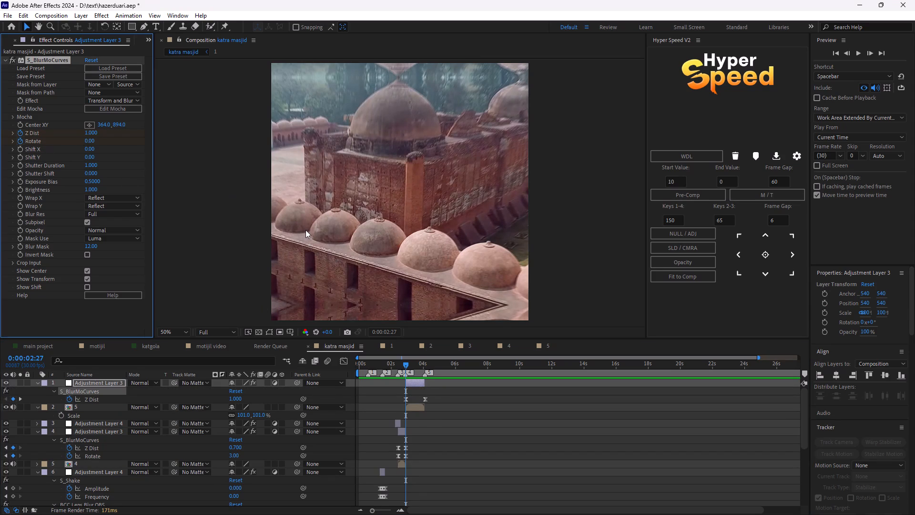
key(o)
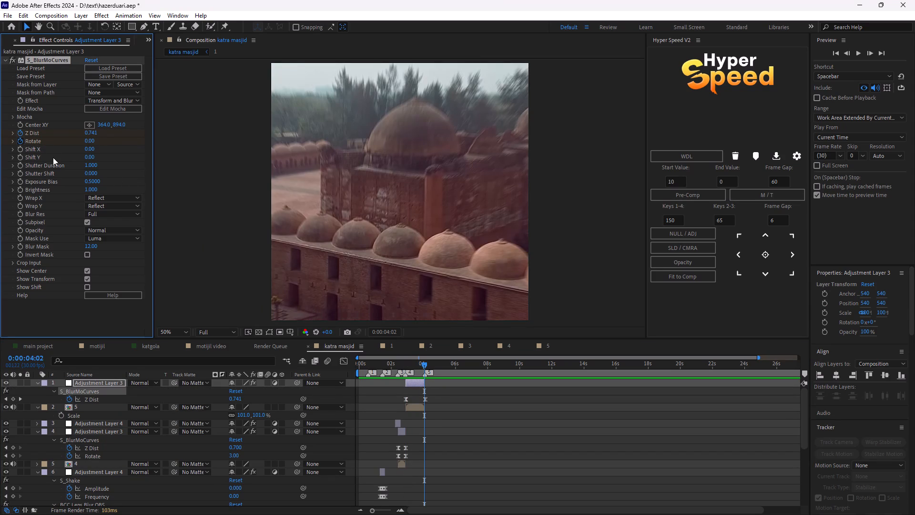
click(12, 399)
key(i)
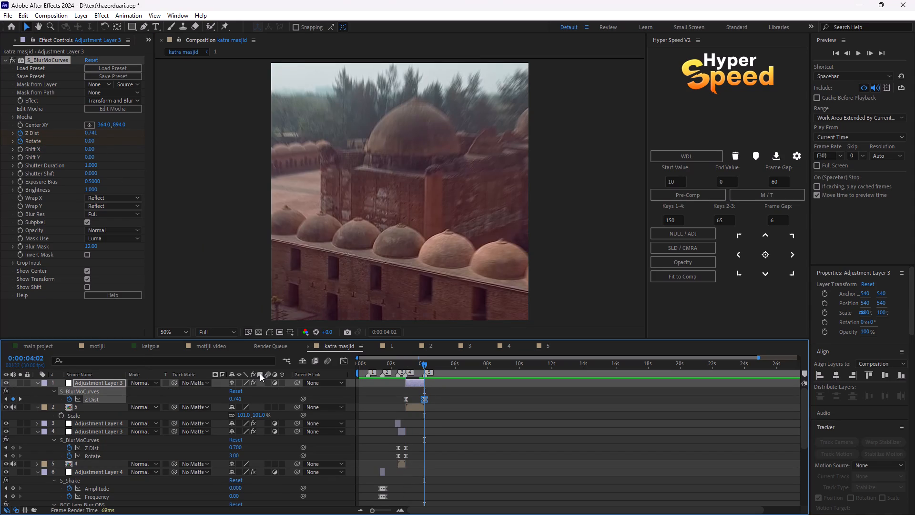
click(405, 401)
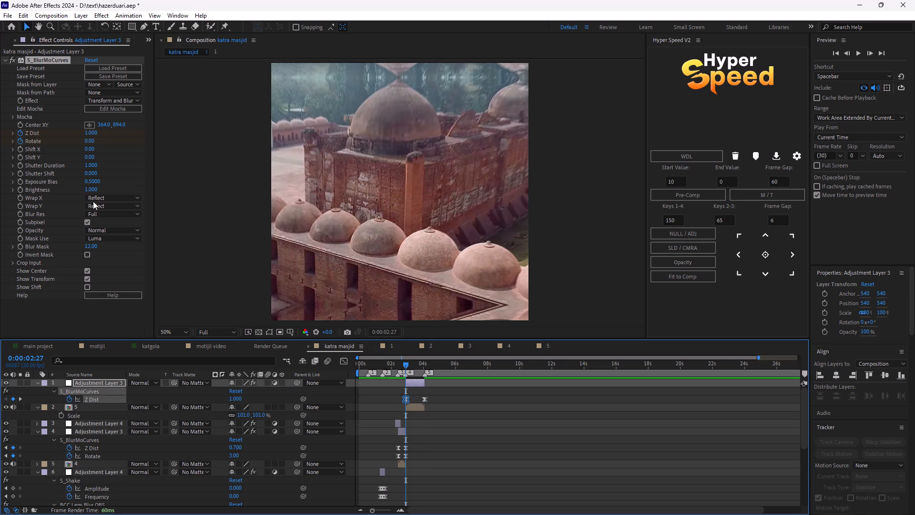
click(89, 143)
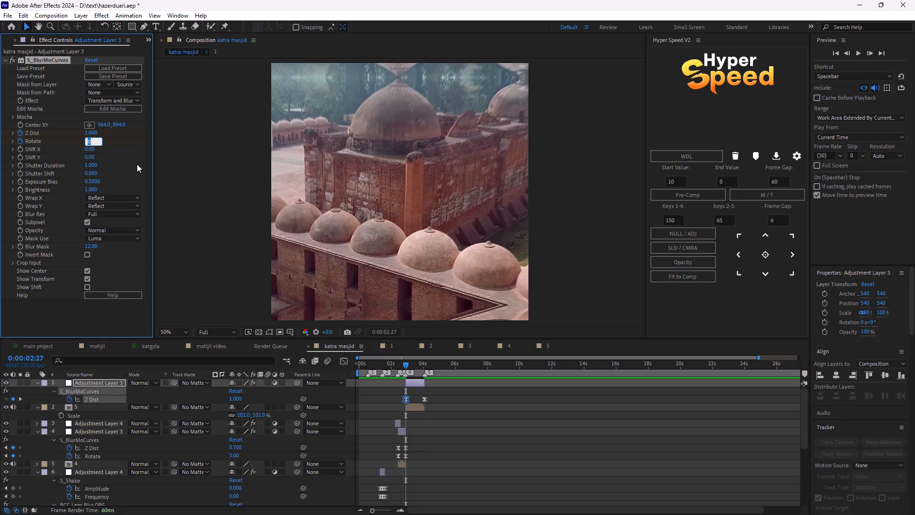
key(BackSpace)
key(minus)
key(3)
key(Return)
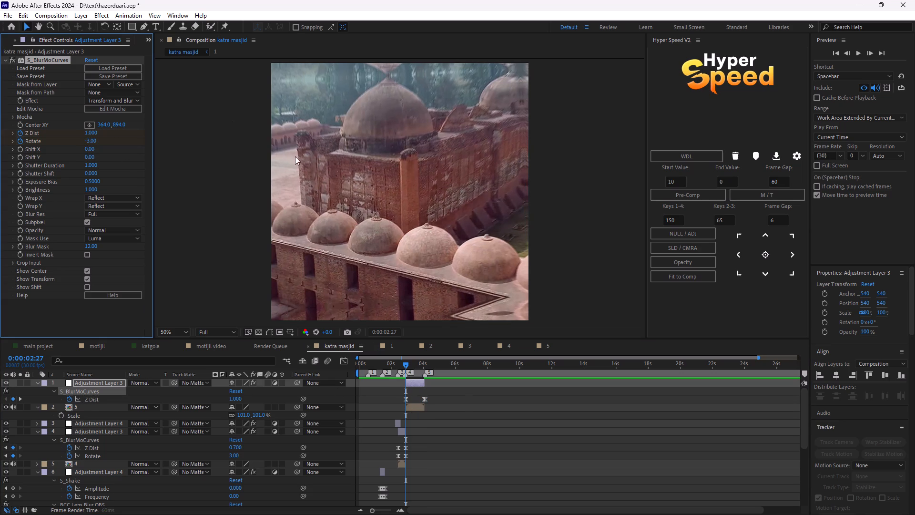
Apply Easy Ease to the Z Dist keyframes on the clip 5 blur layer.
drag(456, 399, 401, 398)
key(F9)
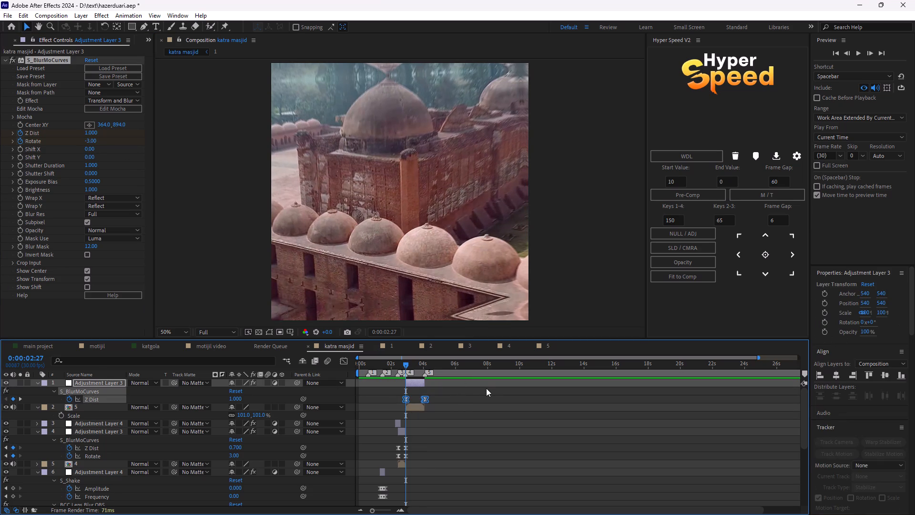
Check the Z Dist value graph on the clip 5 blur layer and delete the extra keyframe just before its last one.
click(346, 363)
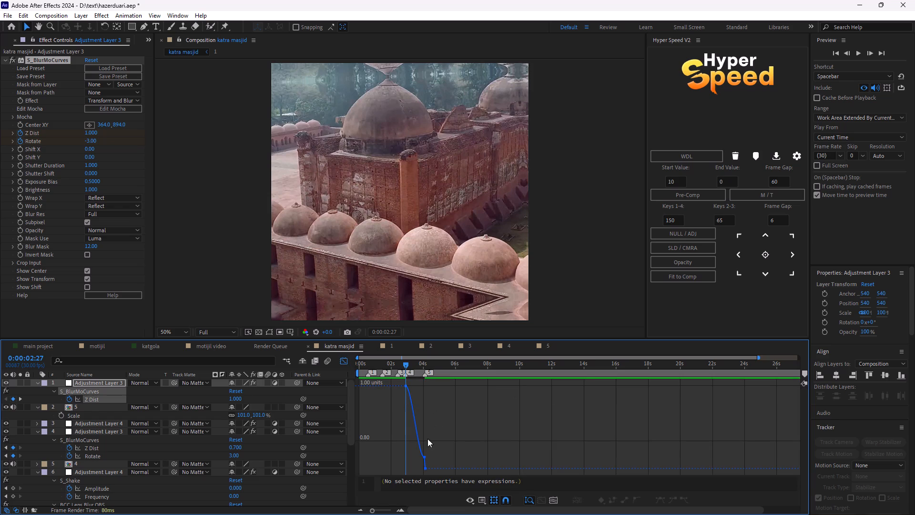
right_click(466, 426)
click(512, 332)
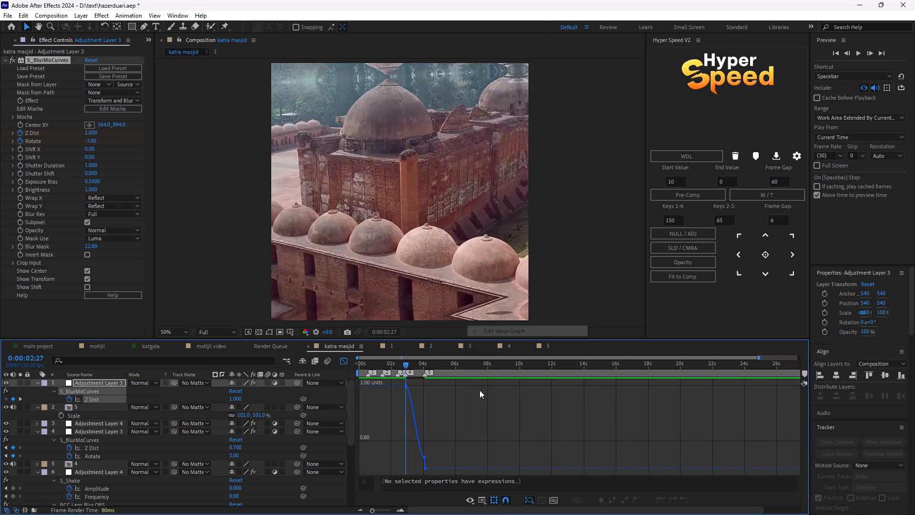
drag(382, 508, 386, 504)
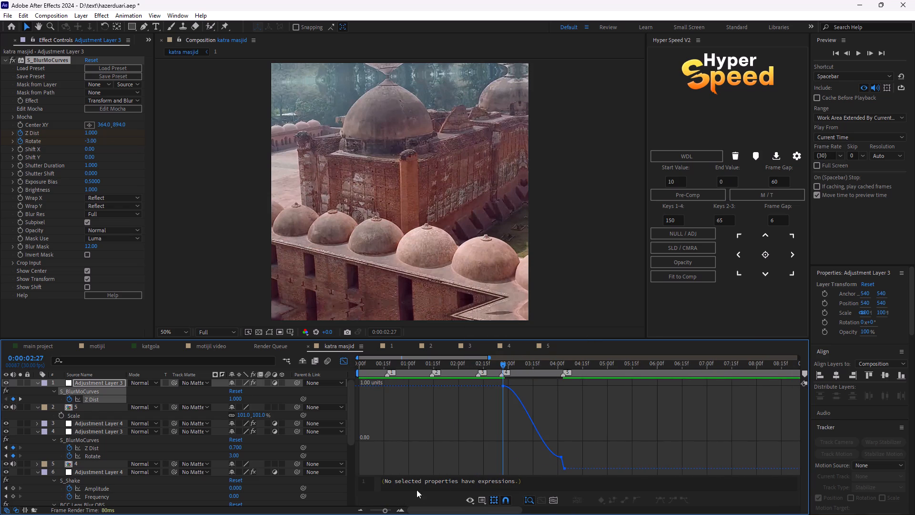
click(562, 457)
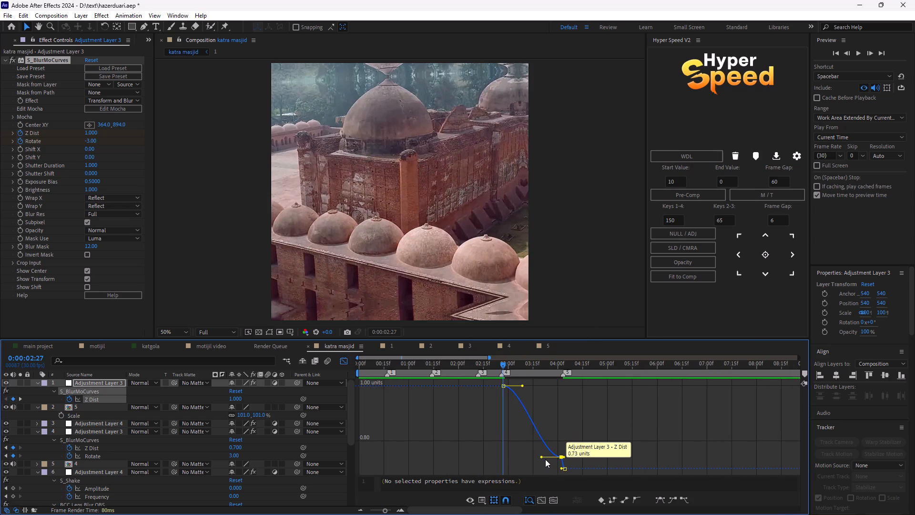
click(352, 360)
click(346, 363)
click(575, 414)
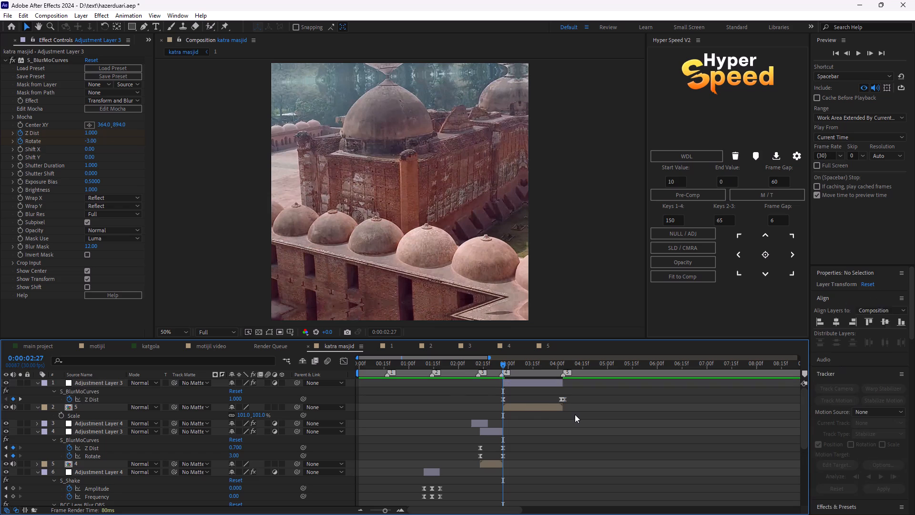
click(560, 400)
key(Delete)
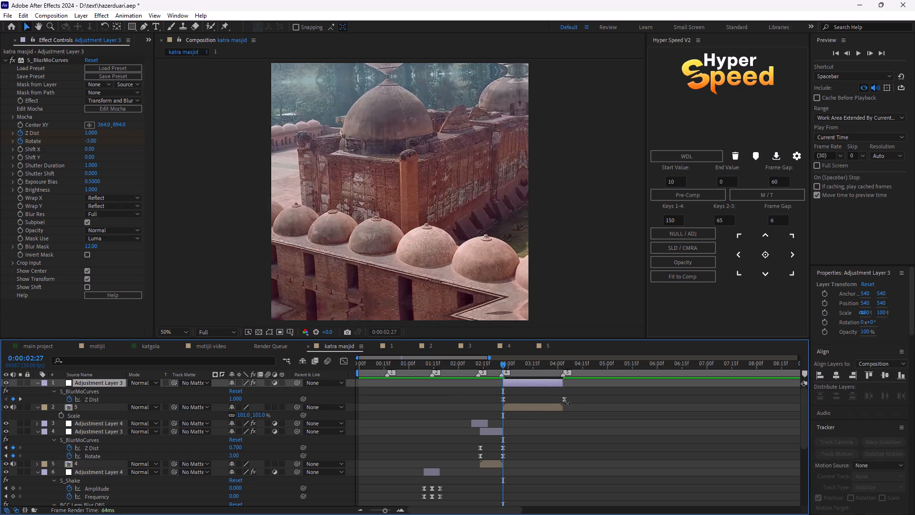
Shift the last Z Dist keyframe on the clip 5 blur layer one frame earlier, to 0:00:04:03.
key(o)
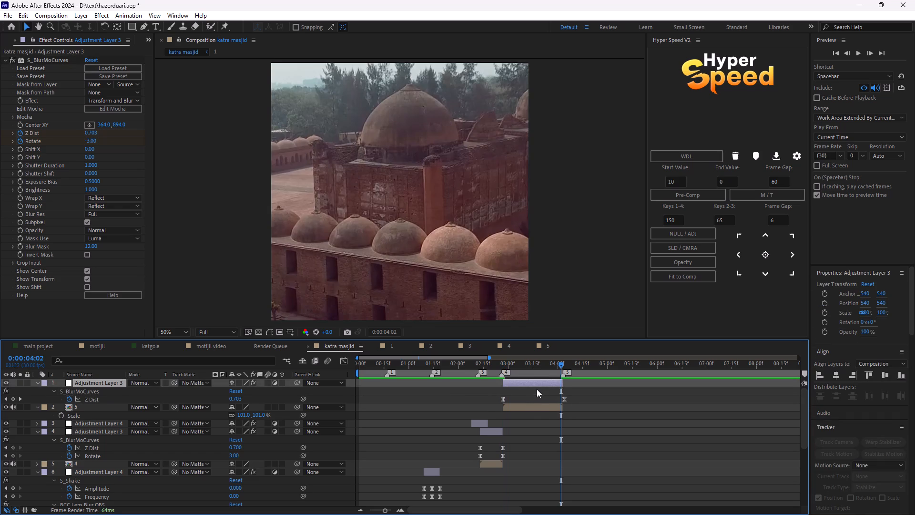
click(563, 399)
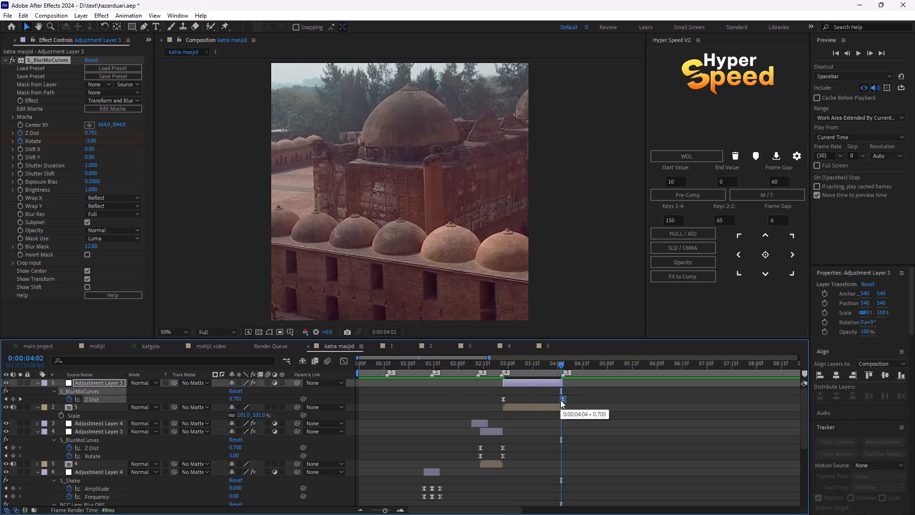
drag(562, 363, 563, 369)
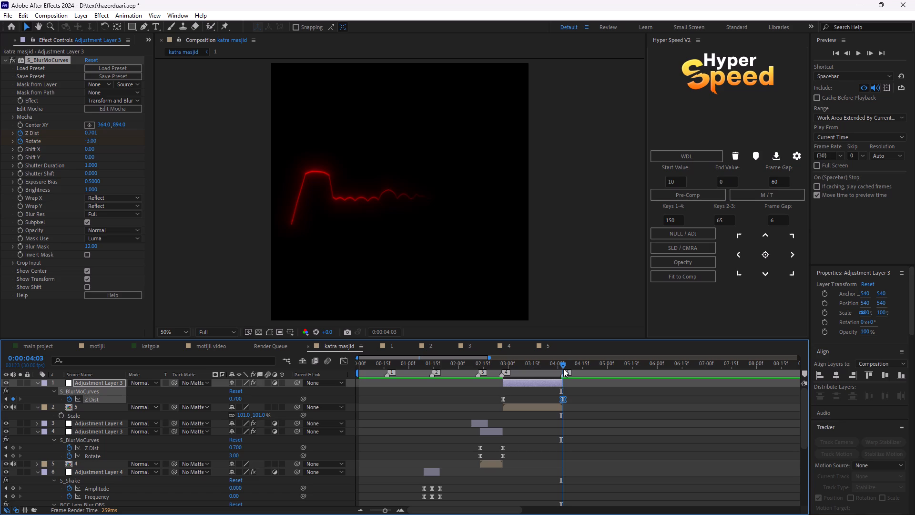
Keyframe Rotate at 0 on the clip 5 blur layer at 0:00:04:03 and preview the cut from clip 4.
drag(563, 369, 501, 372)
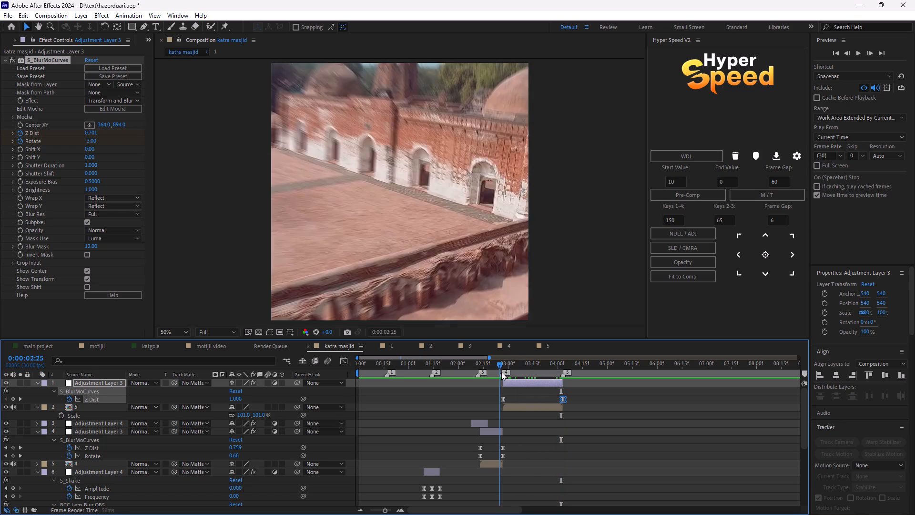
drag(501, 372, 531, 380)
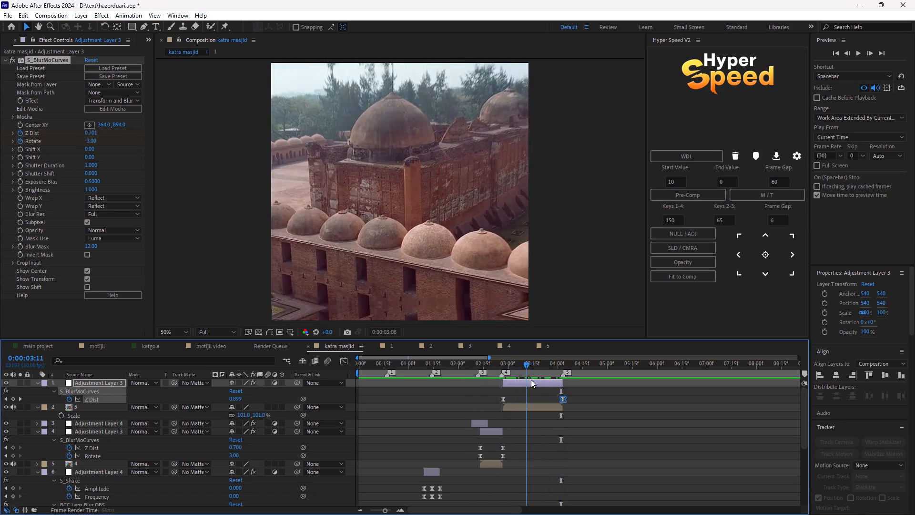
drag(531, 380, 533, 380)
drag(589, 397, 500, 399)
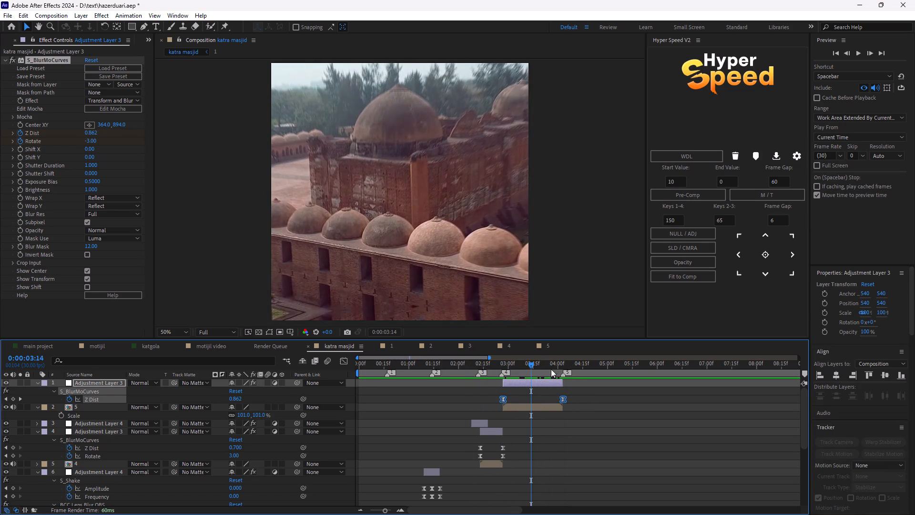
drag(536, 365, 563, 378)
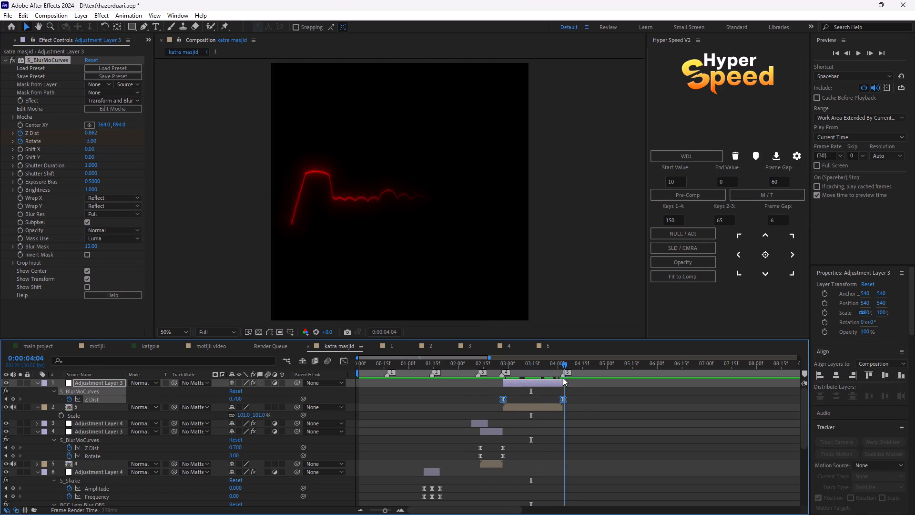
drag(563, 378, 562, 378)
click(572, 401)
click(564, 399)
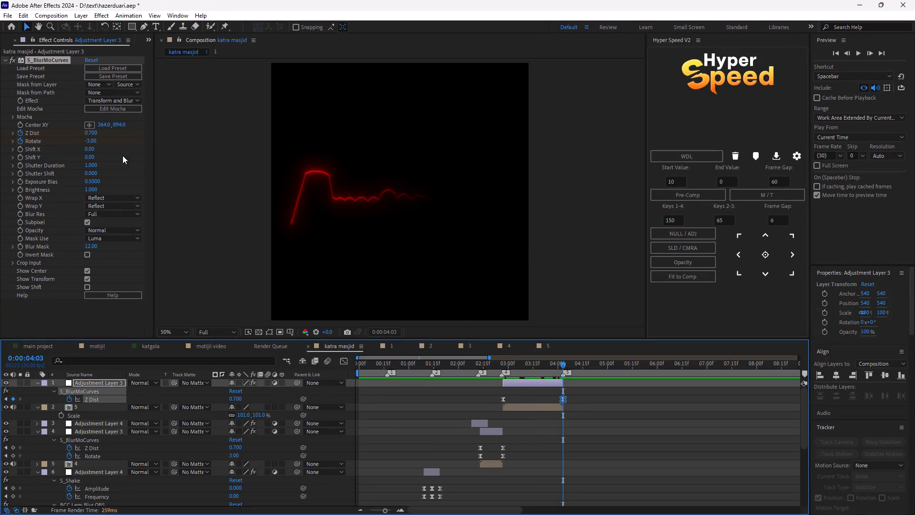
click(94, 142)
key(BackSpace)
key(0)
key(Return)
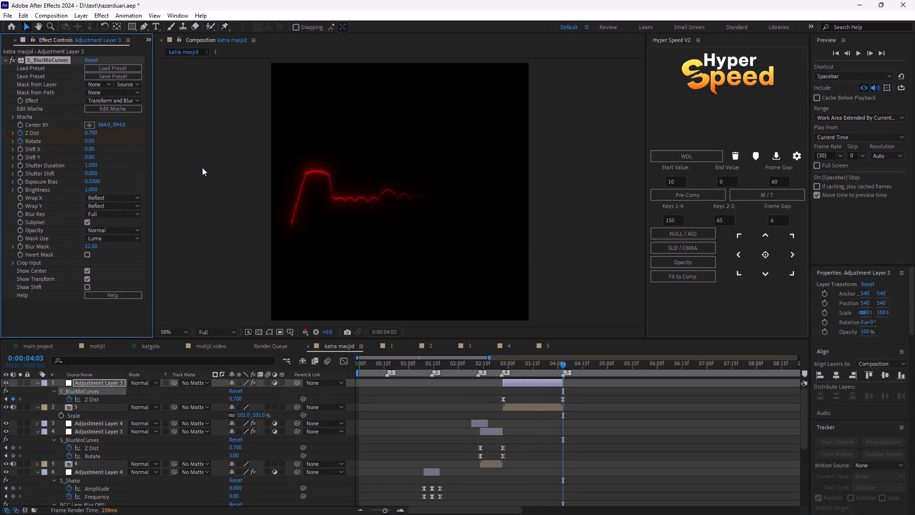
drag(563, 367, 518, 373)
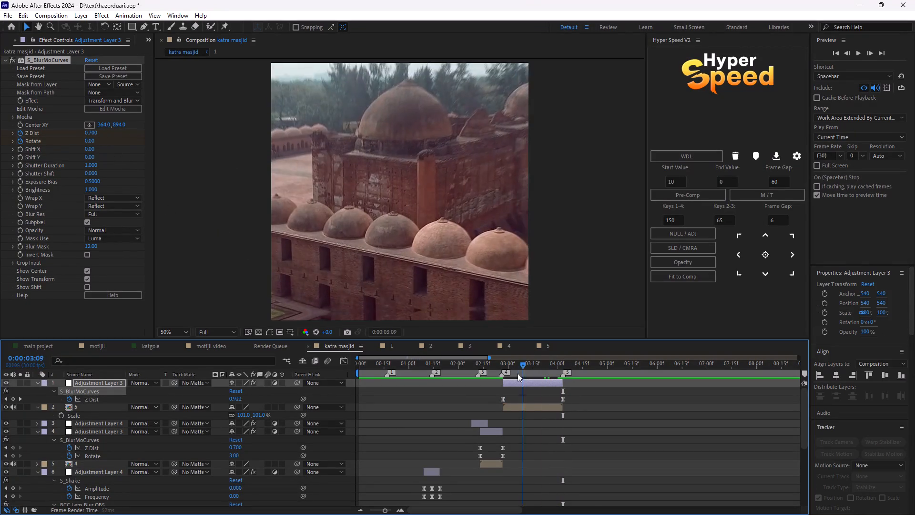
drag(518, 373, 484, 371)
key(space)
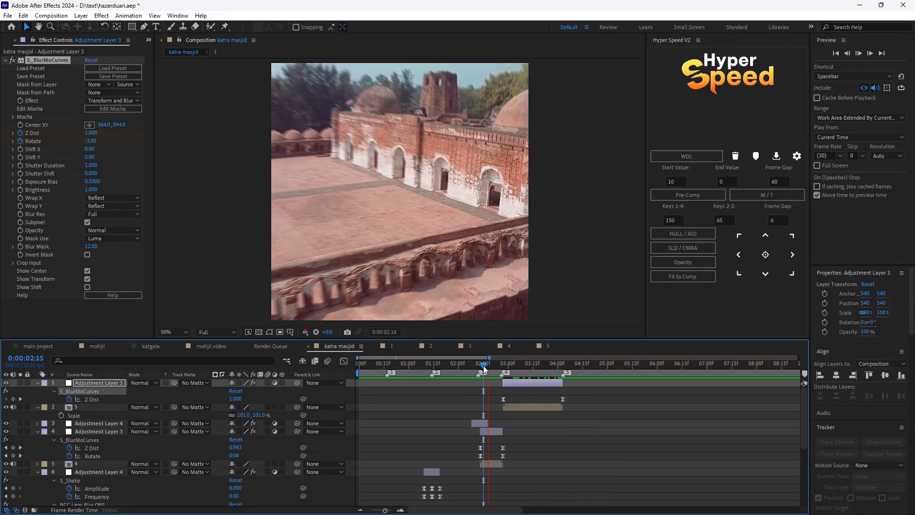
key(space)
Reapply Easy Ease to both Z Dist keyframes on the clip 5 blur layer.
drag(538, 364, 505, 371)
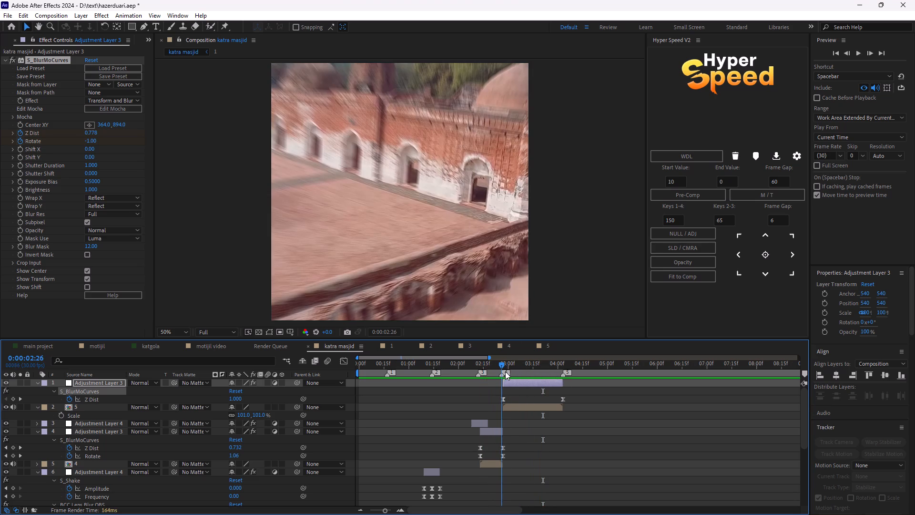
drag(505, 371, 502, 371)
drag(582, 393, 491, 399)
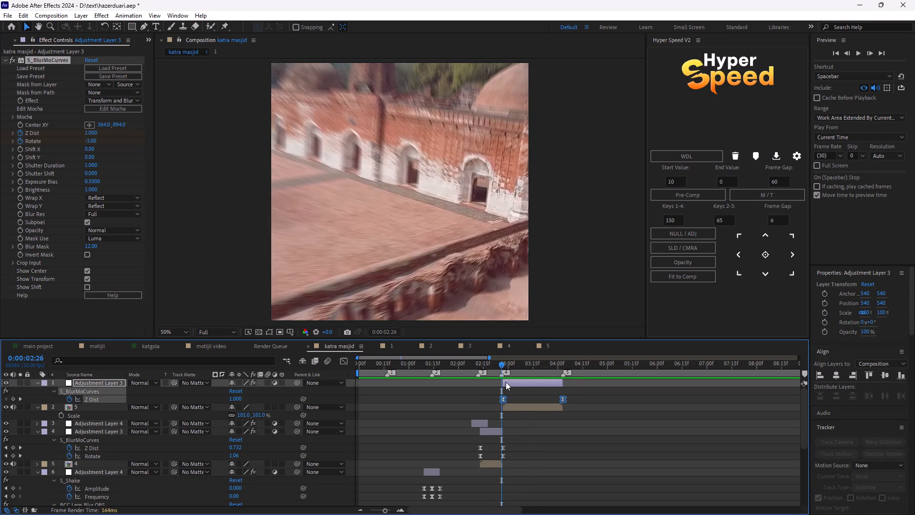
key(F9)
Reshape the clip 5 blur layer's Z Dist value graph into a steep initial drop that flattens toward the last keyframe, and preview it.
click(346, 361)
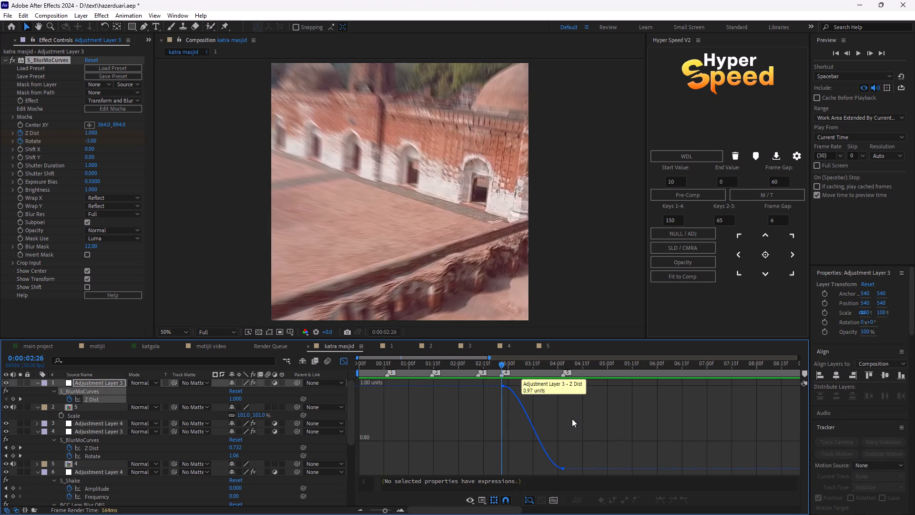
click(559, 468)
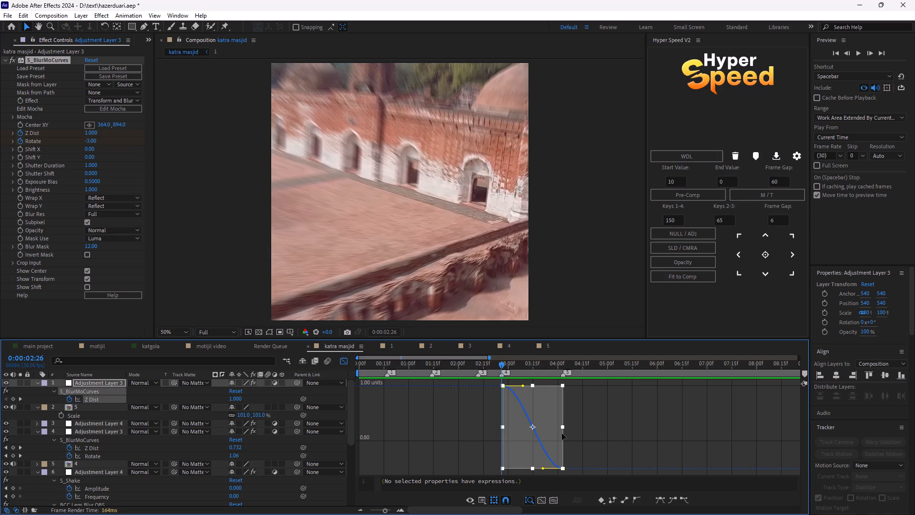
click(594, 429)
click(498, 387)
click(503, 388)
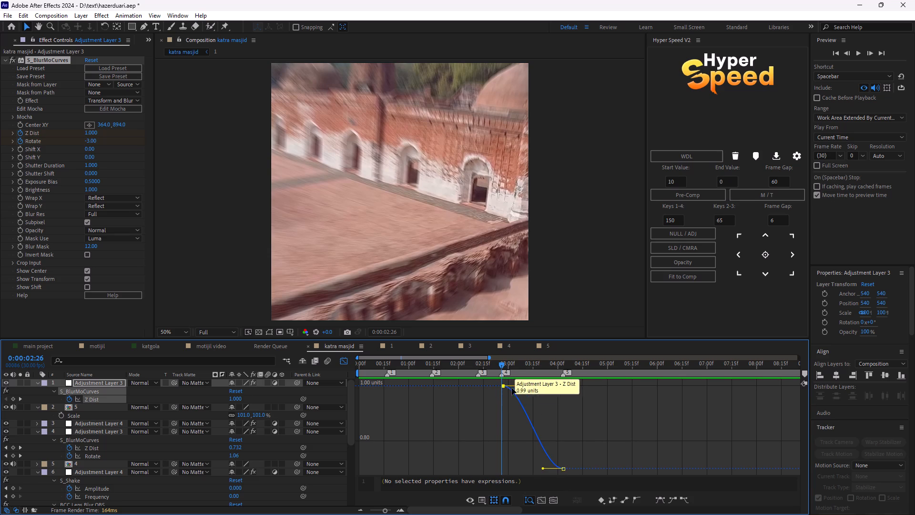
drag(521, 385, 480, 445)
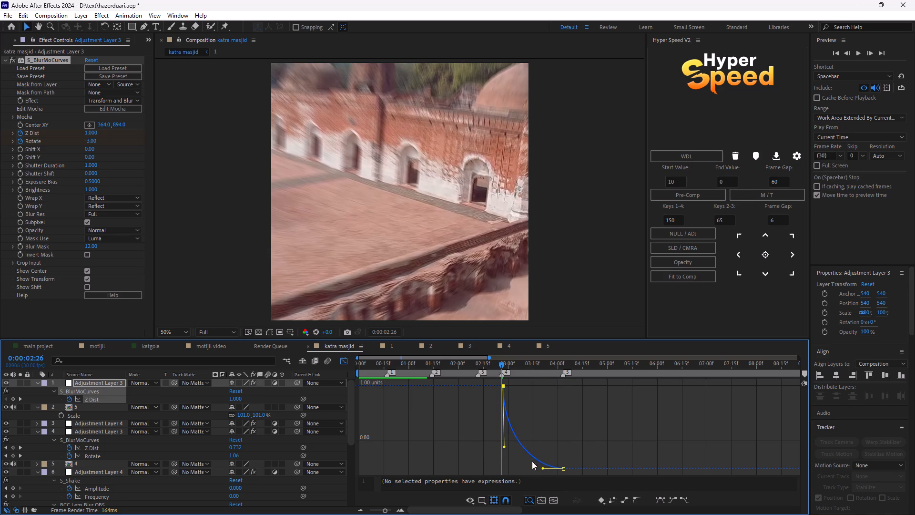
drag(543, 470, 514, 469)
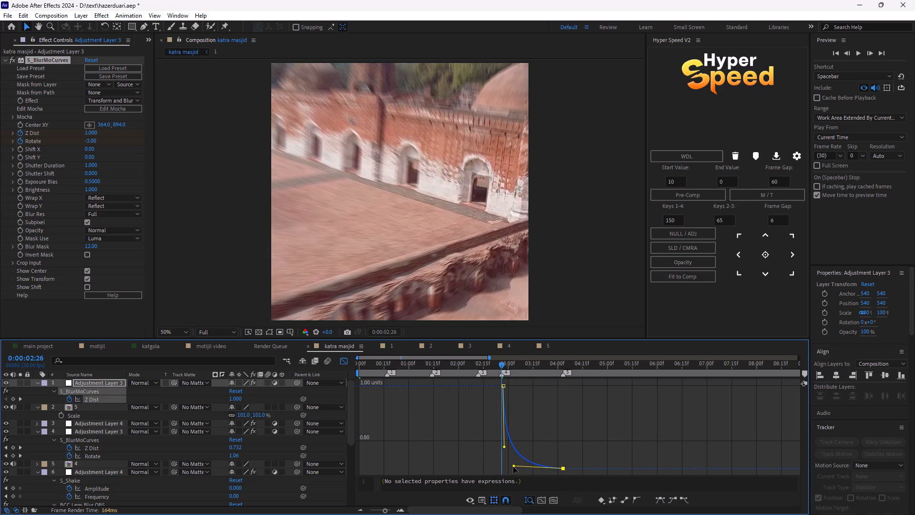
key(space)
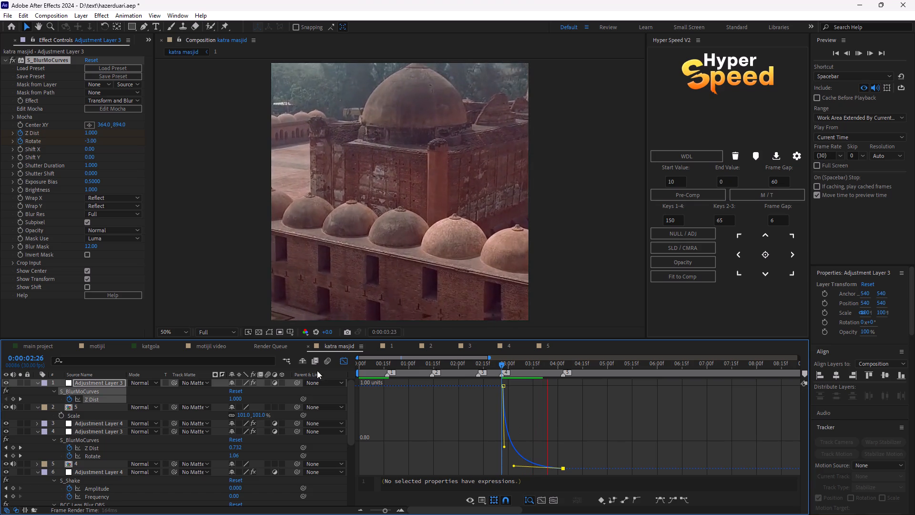
key(space)
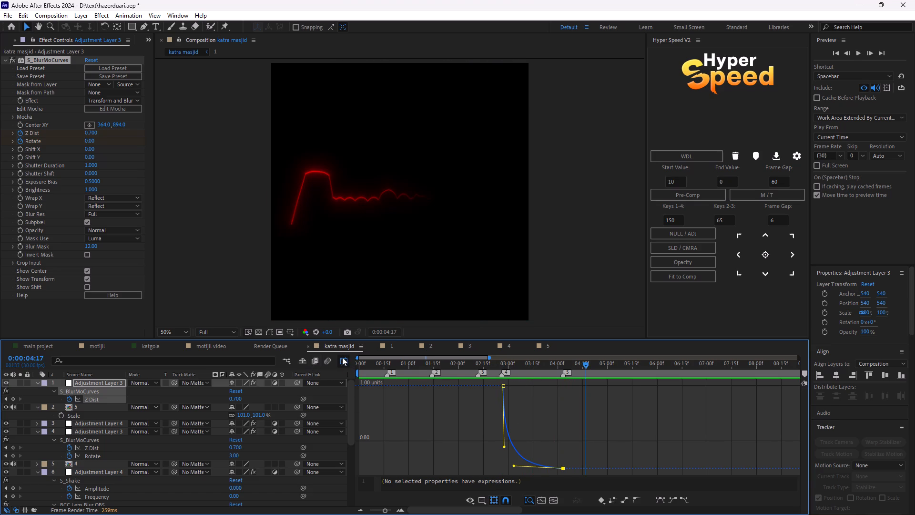
click(336, 360)
click(347, 363)
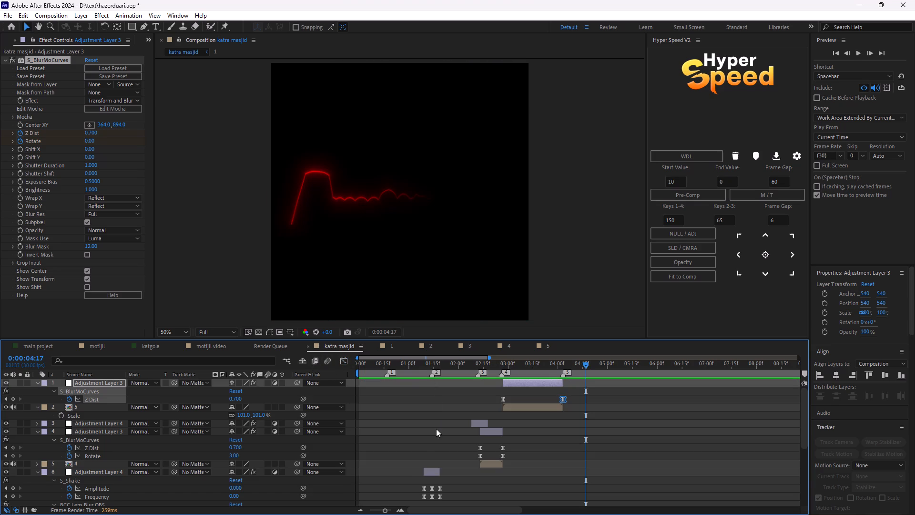
Replay the composition from its start to examine how the blur plays through the cuts to the end of clip 5.
drag(383, 507, 378, 506)
drag(384, 508, 404, 506)
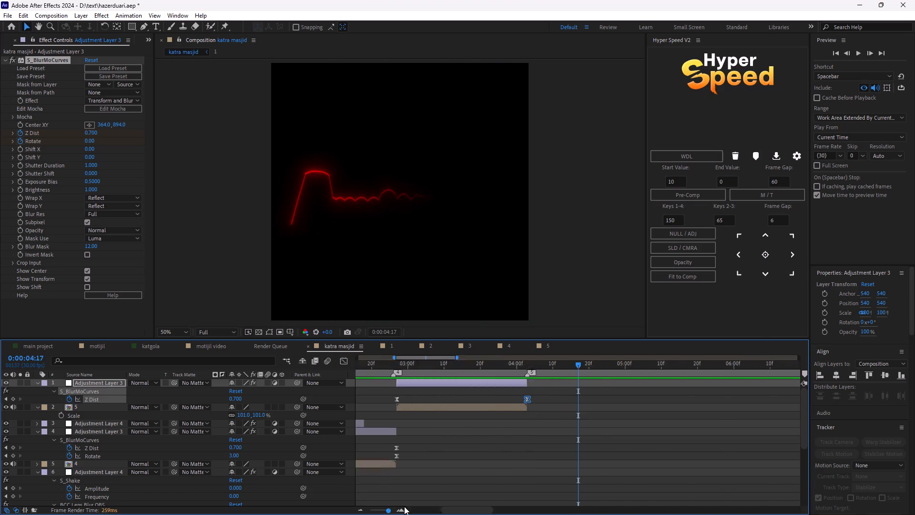
drag(404, 506, 387, 501)
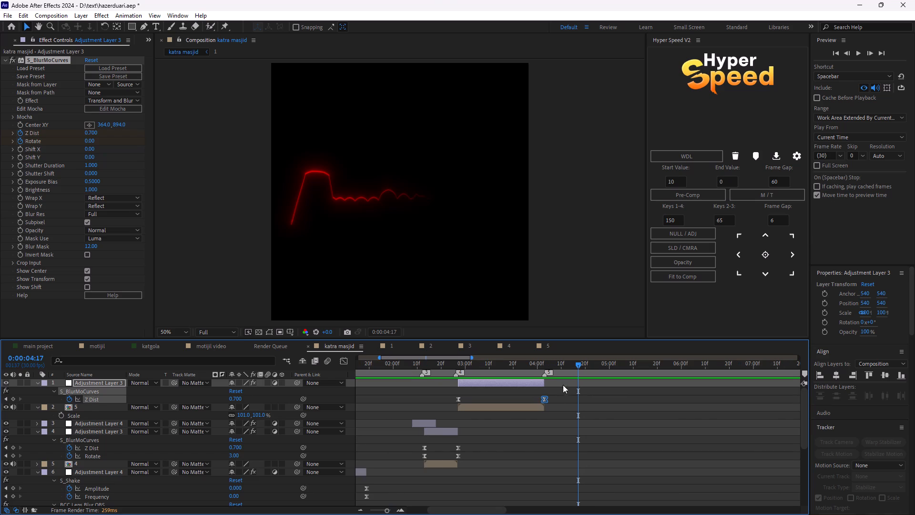
drag(579, 364, 190, 380)
key(space)
click(392, 410)
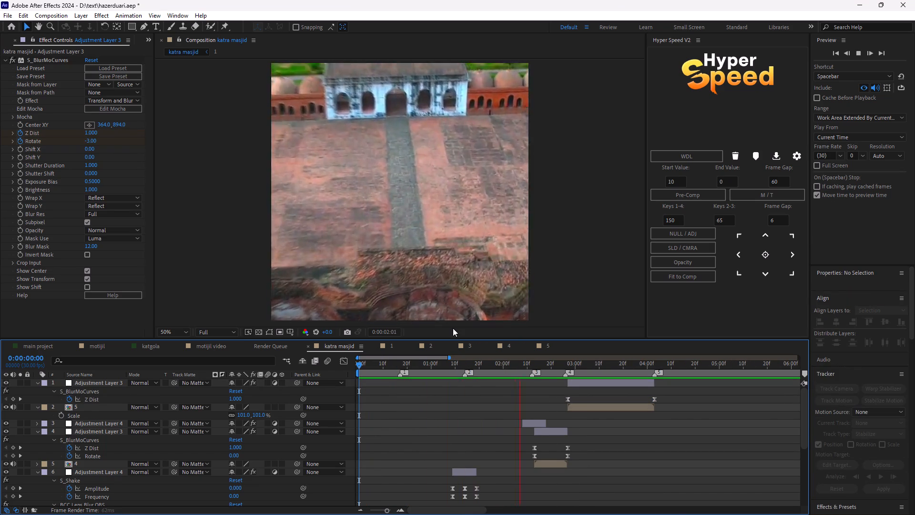
key(space)
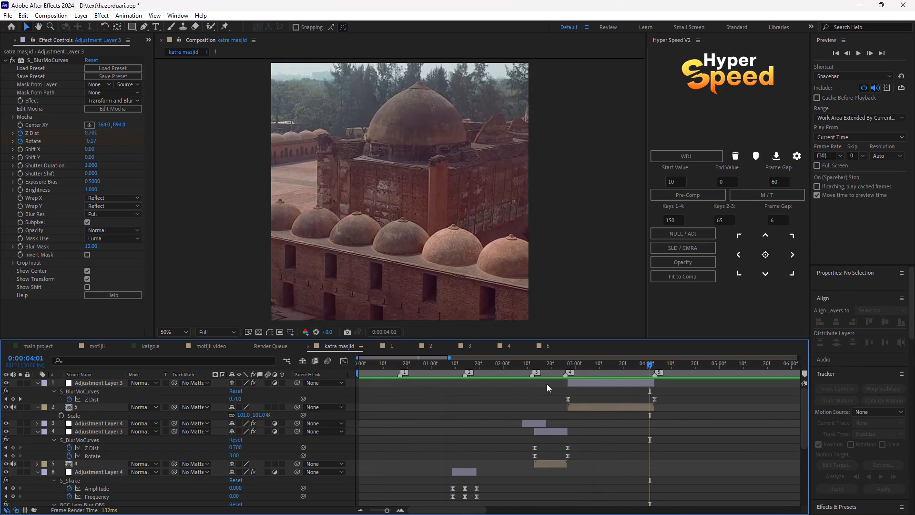
key(space)
key(space)
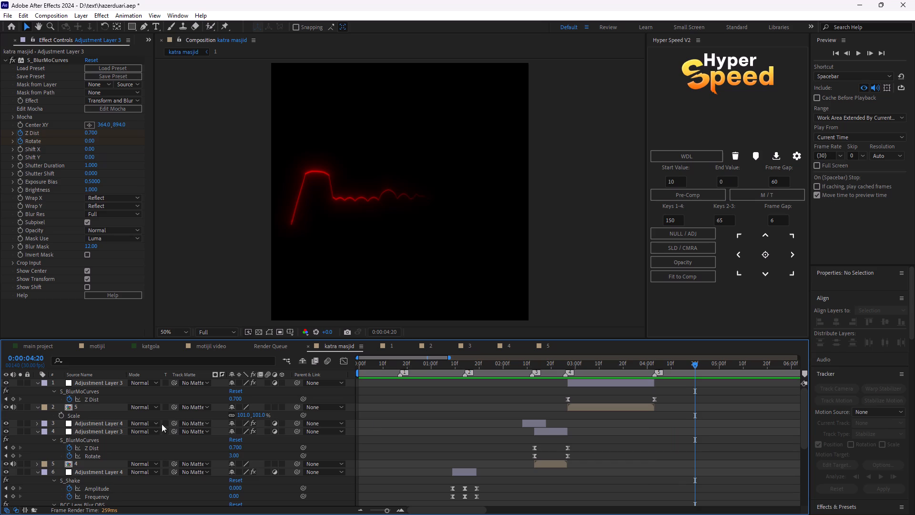
Duplicate the shake layer at the start of clip 4, move the copy to the top of the stack, centre it on the clip 4–5 cut and preview.
click(118, 423)
key(ctrl+d)
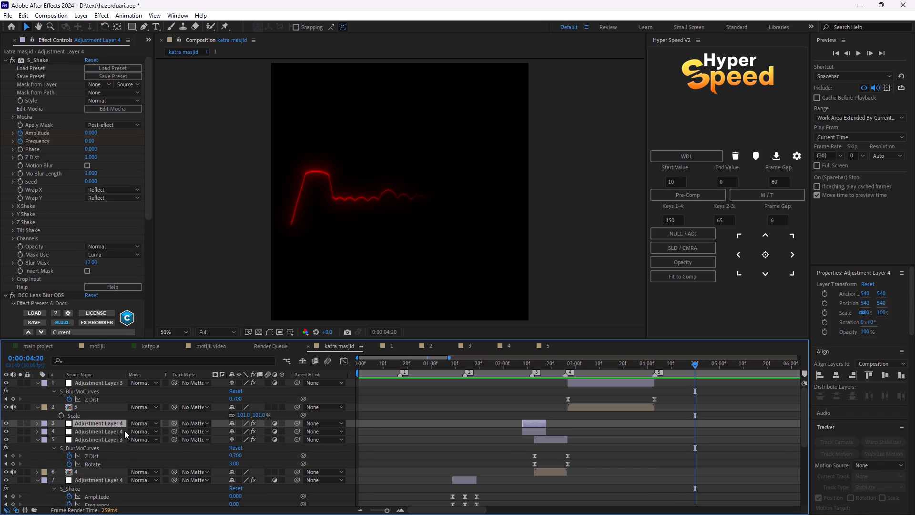
drag(105, 422, 106, 365)
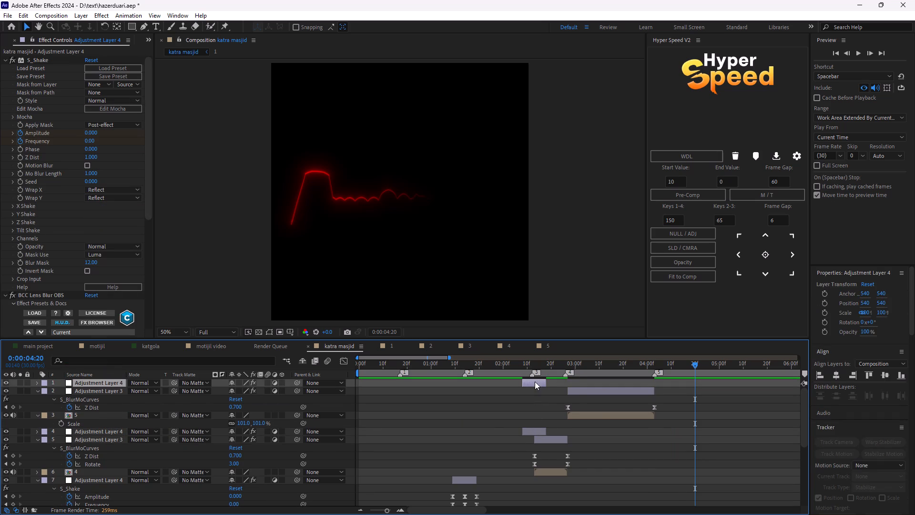
drag(534, 381, 568, 393)
drag(694, 366, 474, 385)
key(space)
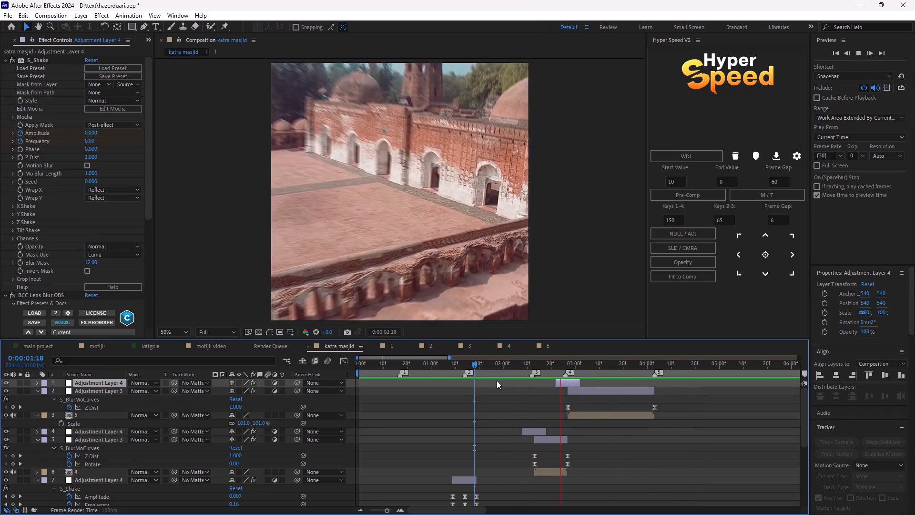
Scrub through clips 4 and 5 to examine the blur and the clip 4 blur layer's Rotate keyframes around the cut.
key(space)
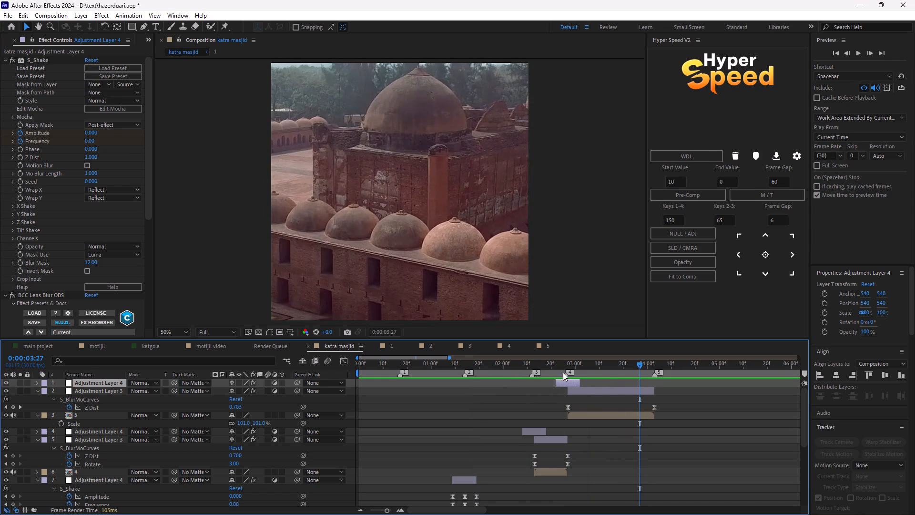
drag(638, 365, 649, 381)
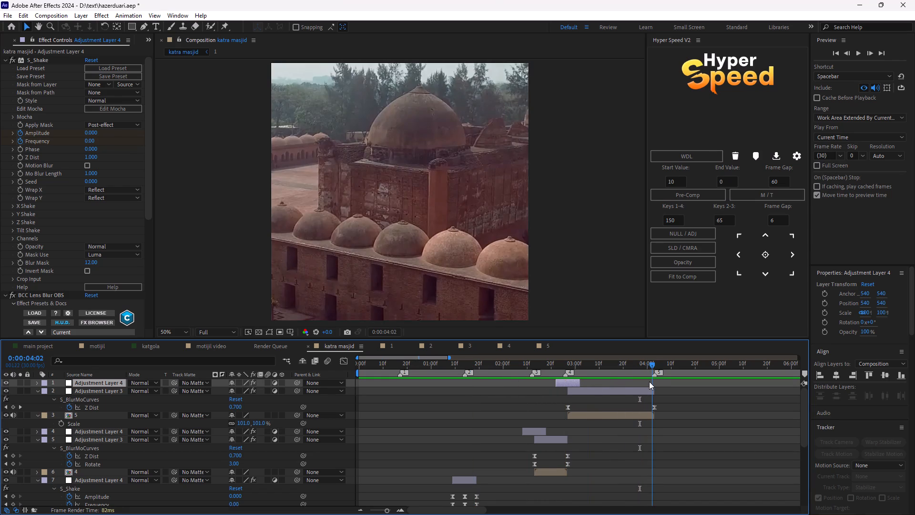
drag(649, 381, 582, 387)
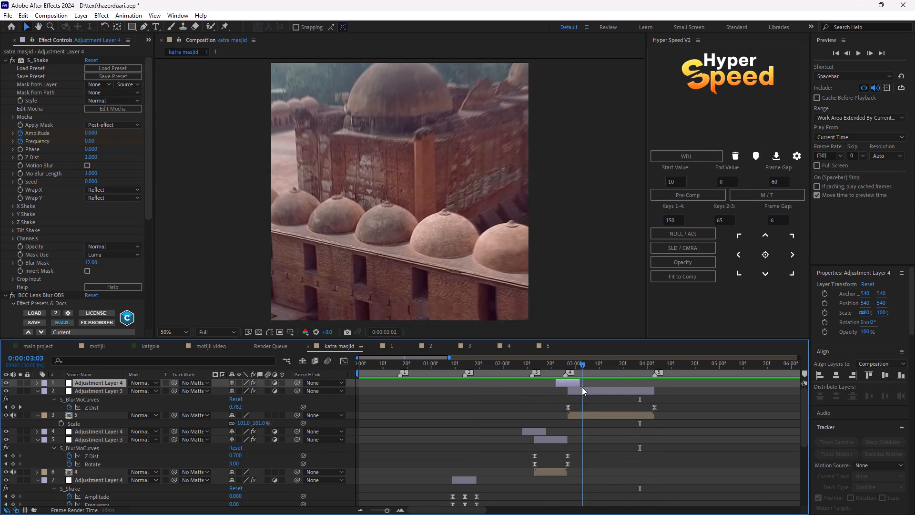
drag(582, 387, 565, 390)
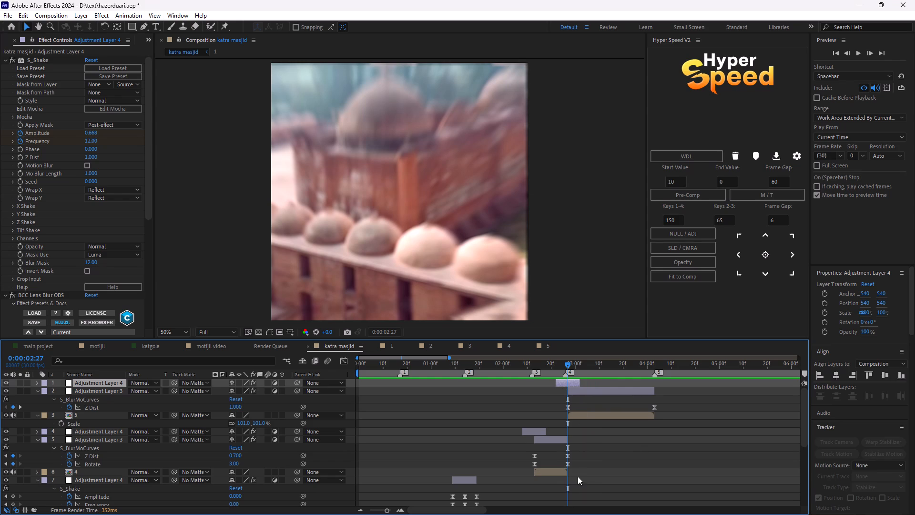
click(568, 464)
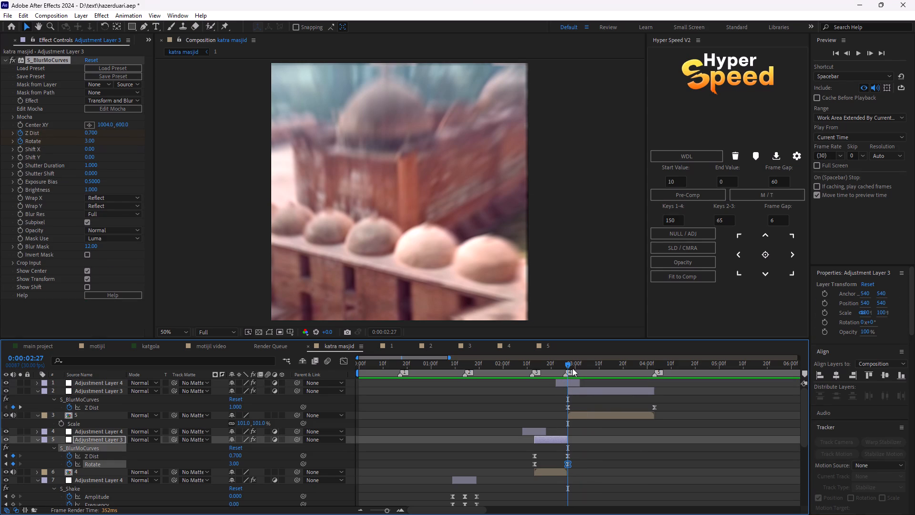
drag(571, 367, 548, 374)
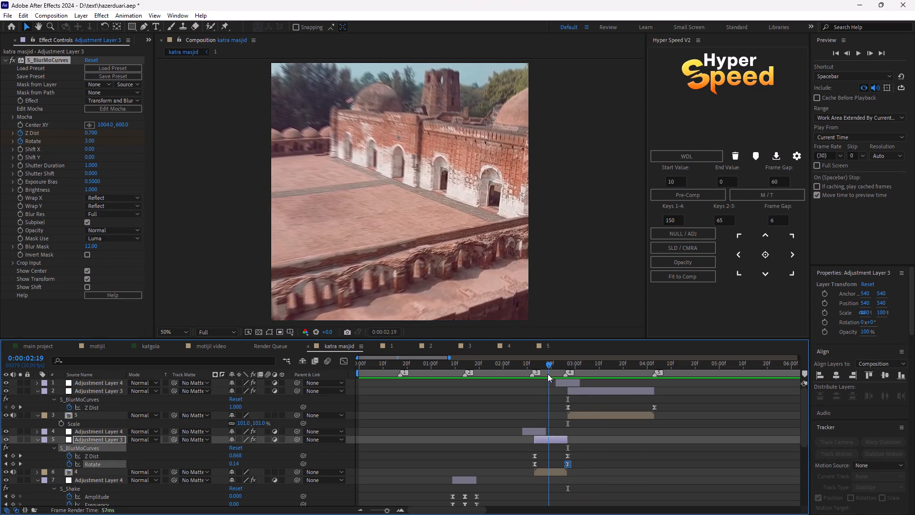
drag(548, 374, 534, 375)
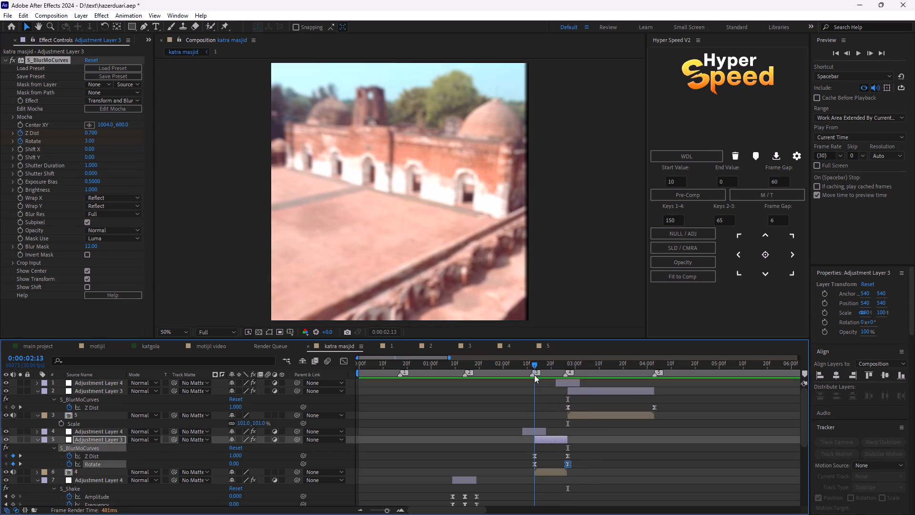
drag(534, 375, 543, 389)
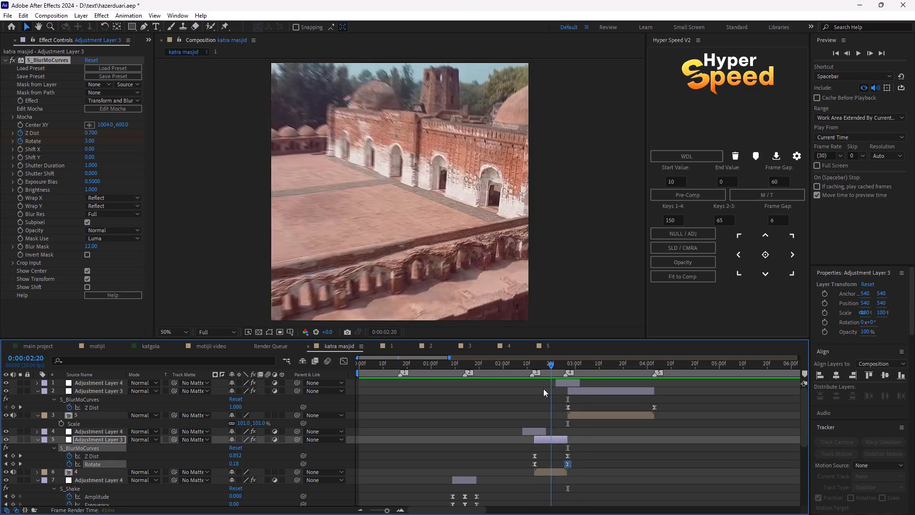
drag(543, 389, 534, 388)
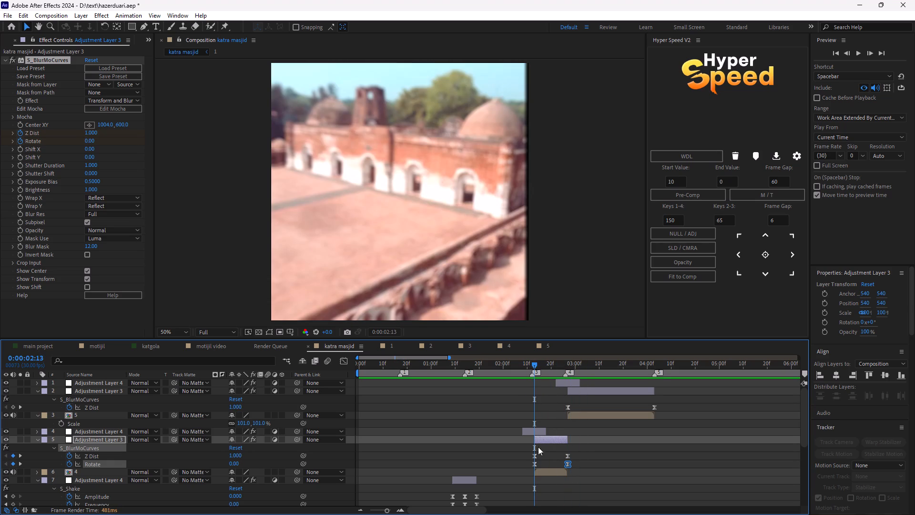
click(535, 463)
drag(534, 365, 544, 374)
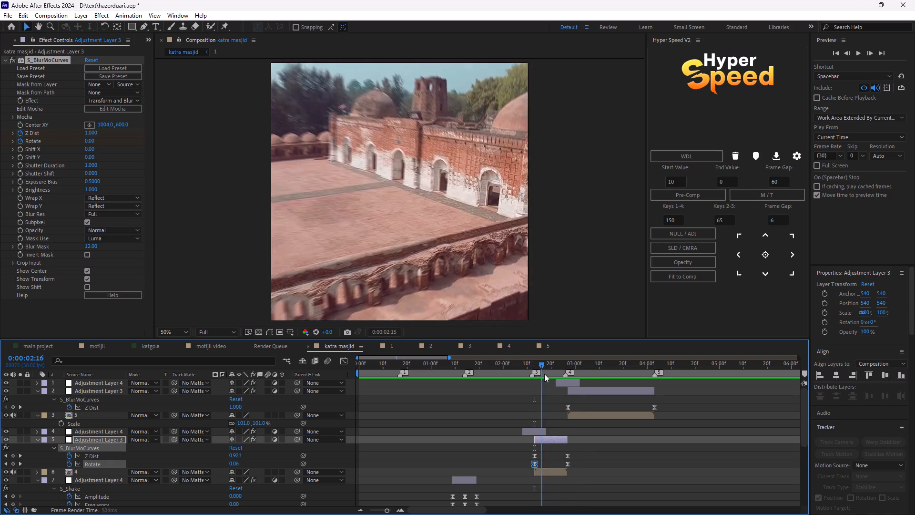
drag(544, 374, 568, 388)
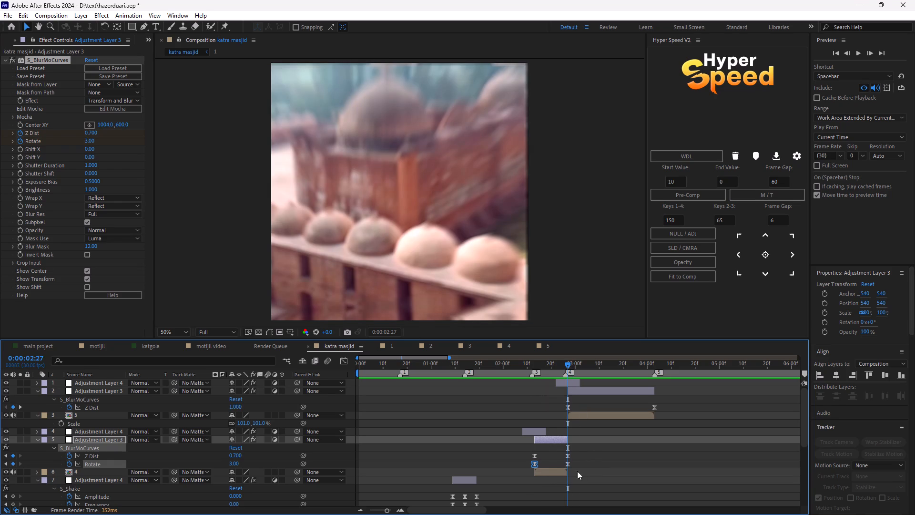
Inspect the value graph of the clip 4 blur layer's Rotate keyframes and play through the clip 4–5 cut.
click(568, 463)
drag(585, 462, 529, 469)
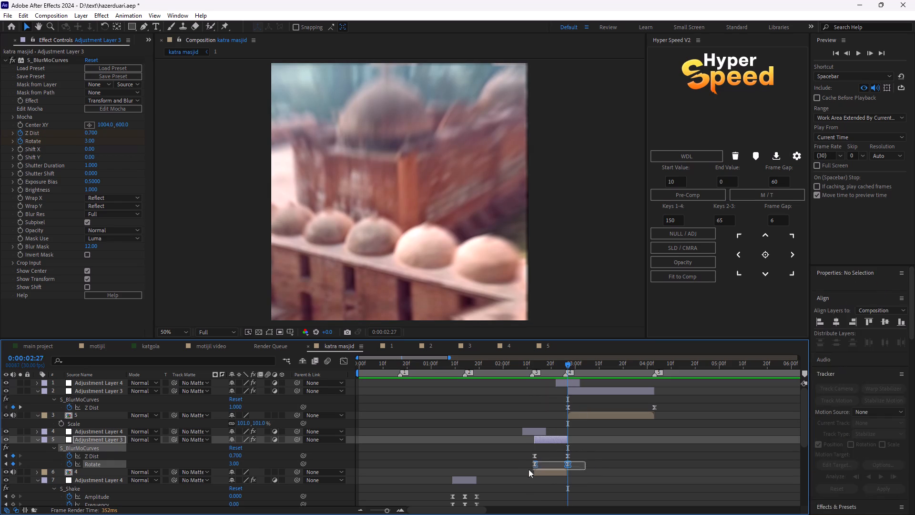
drag(529, 469, 513, 463)
click(346, 359)
click(346, 359)
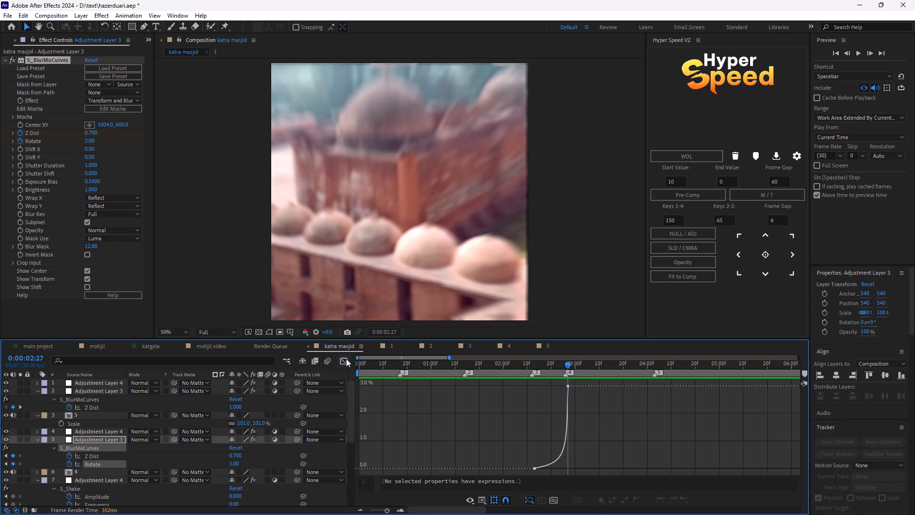
drag(570, 366, 556, 367)
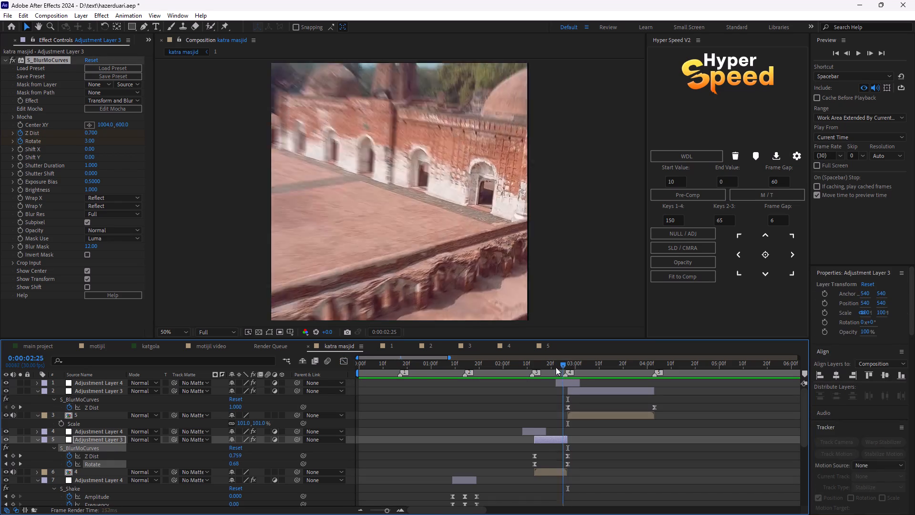
drag(556, 367, 548, 368)
key(space)
key(space)
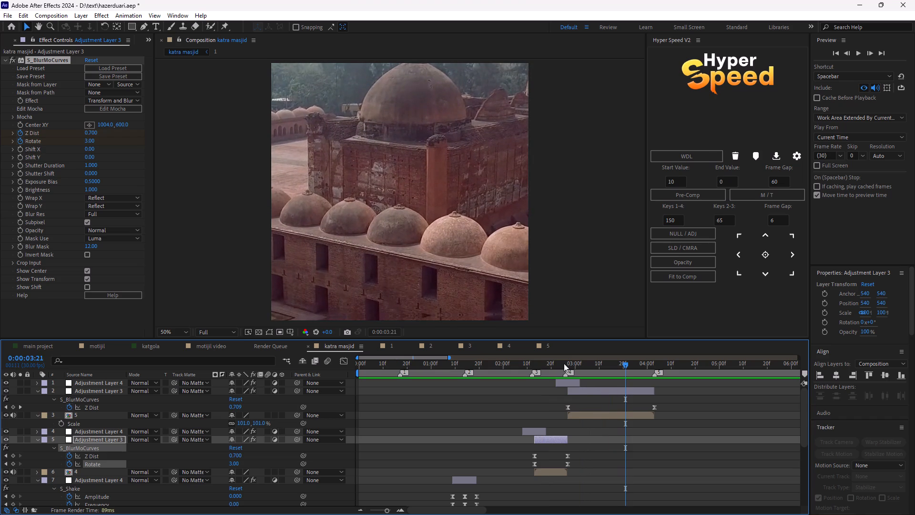
drag(627, 369, 571, 374)
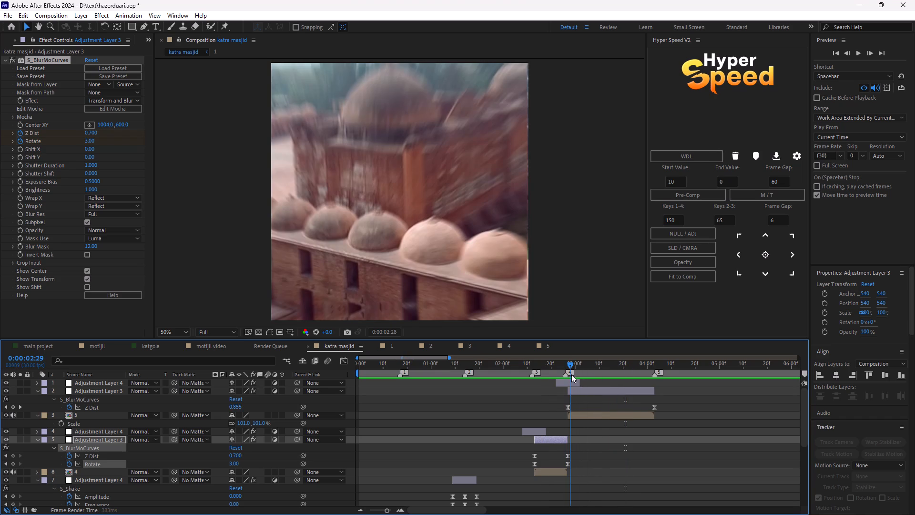
Set Rotate to 9 at the clip 5 blur layer's first keyframe, at 0:00:02:27, and preview it.
drag(571, 374, 568, 374)
click(569, 405)
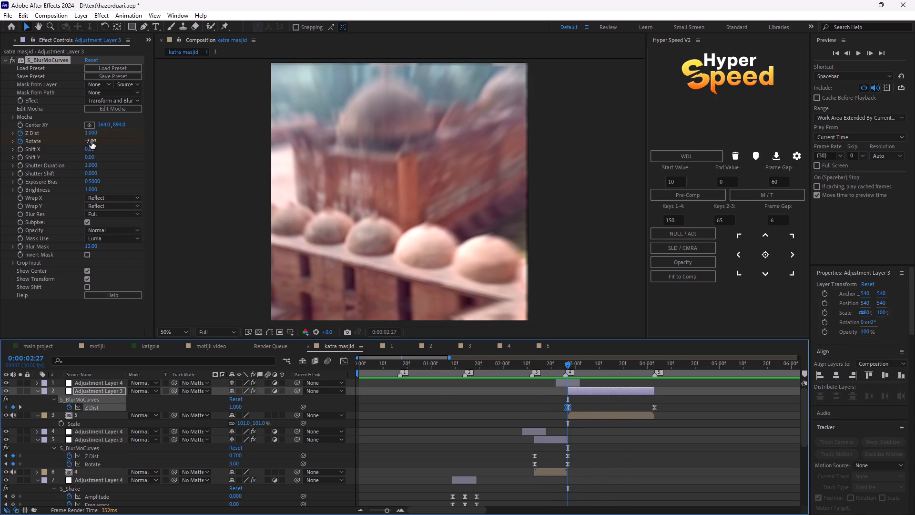
drag(91, 142, 98, 143)
key(space)
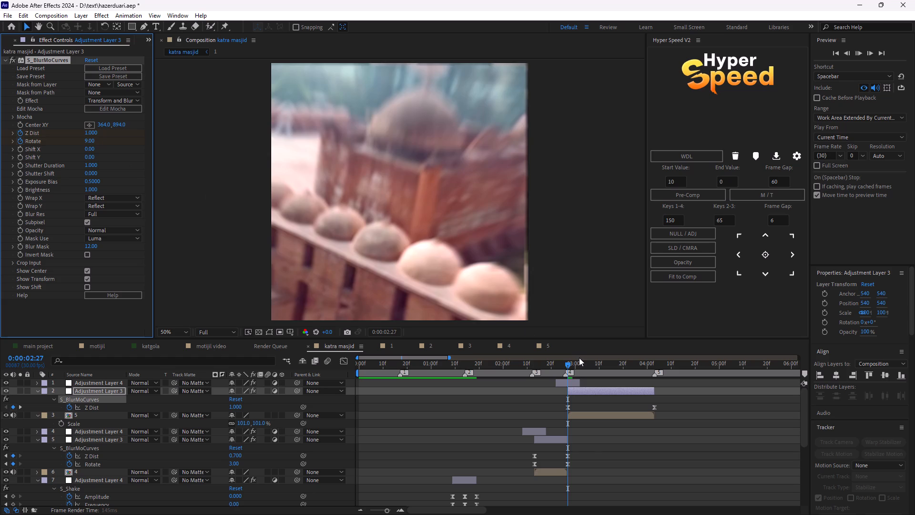
key(space)
Steepen the initial drop of the clip 5 blur layer's Z Dist value graph, flatten its tail, and preview across the cut.
drag(691, 407, 538, 400)
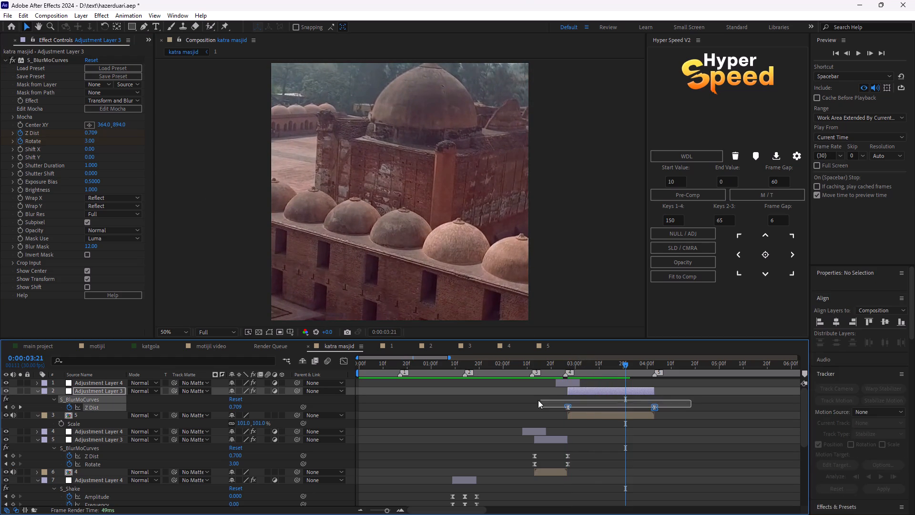
drag(538, 400, 537, 400)
click(349, 356)
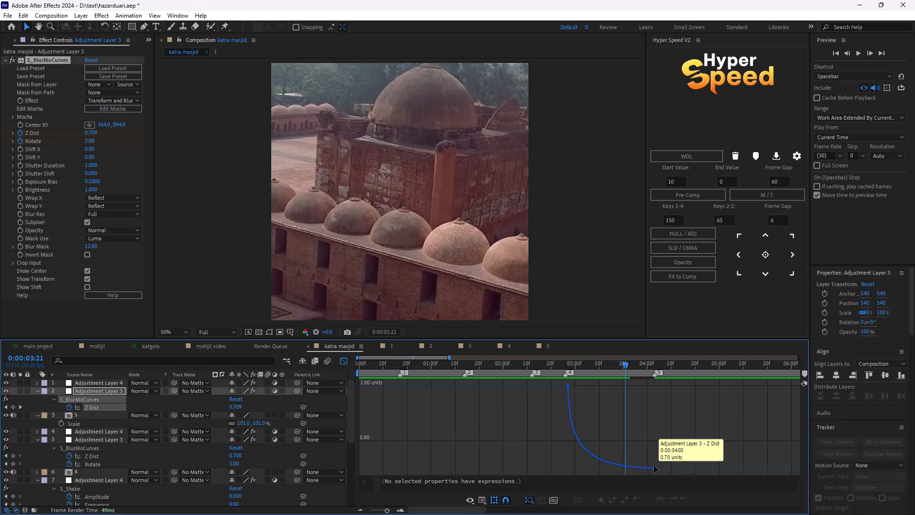
click(654, 466)
drag(569, 446, 570, 460)
click(570, 460)
drag(583, 467, 572, 466)
drag(625, 365, 552, 377)
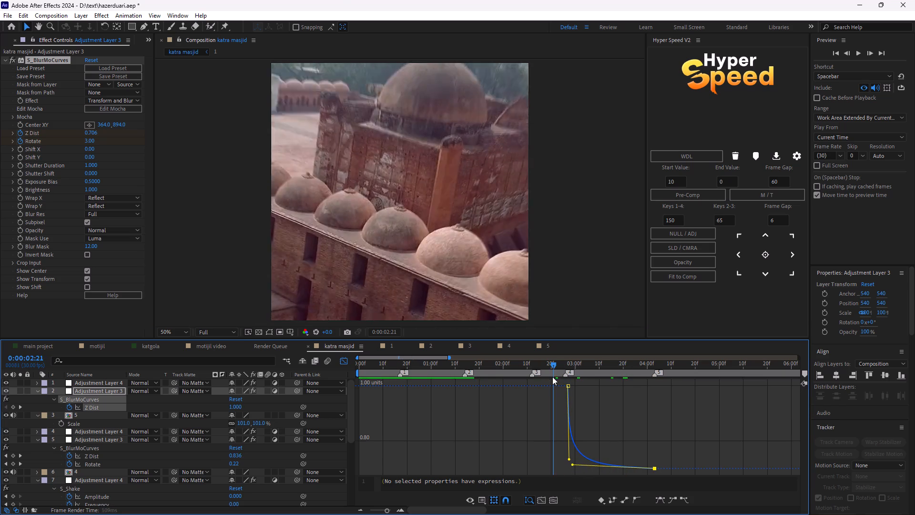
drag(552, 377, 551, 377)
key(space)
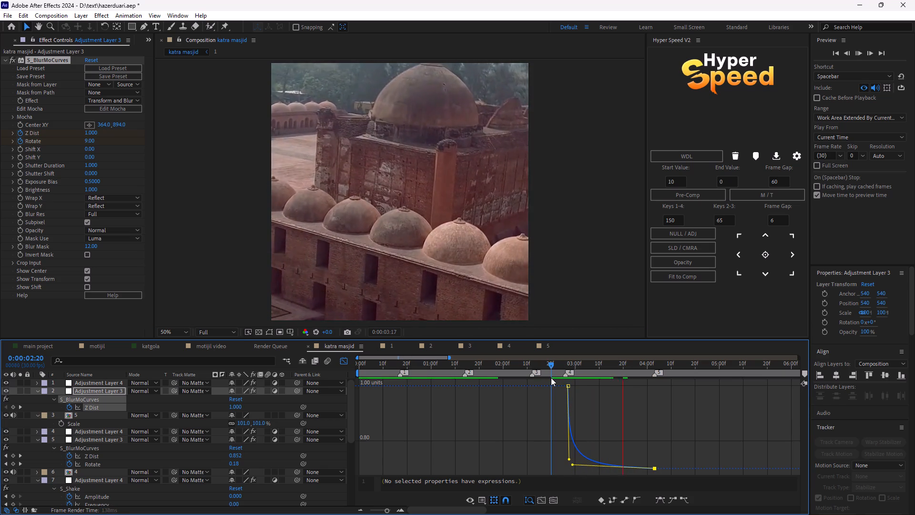
key(space)
Examine the clip 5 blur layer's Z Dist speed graph while playing the end of the clip, then return to the layer bars.
right_click(620, 423)
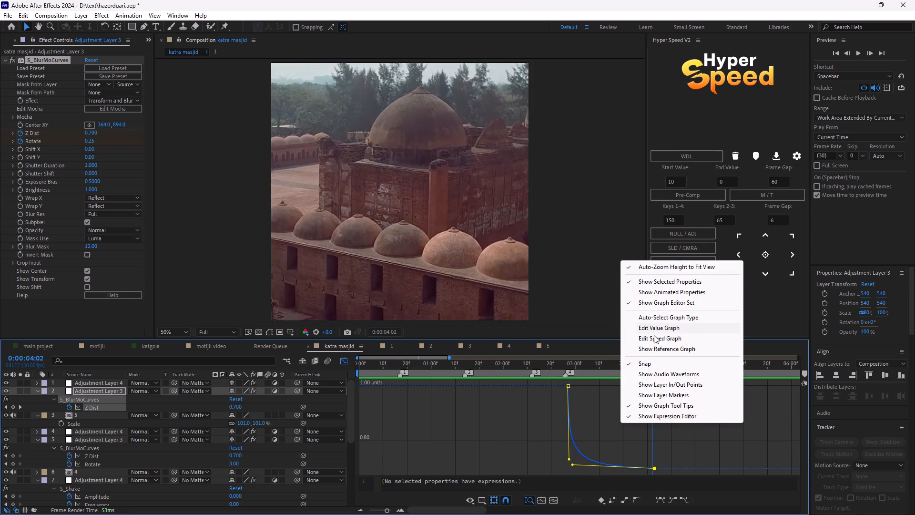
click(654, 336)
key(space)
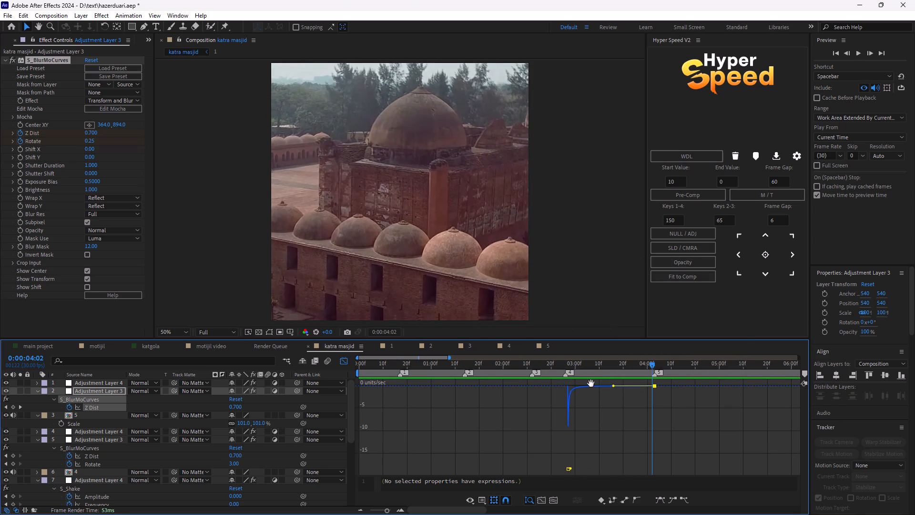
key(space)
click(339, 359)
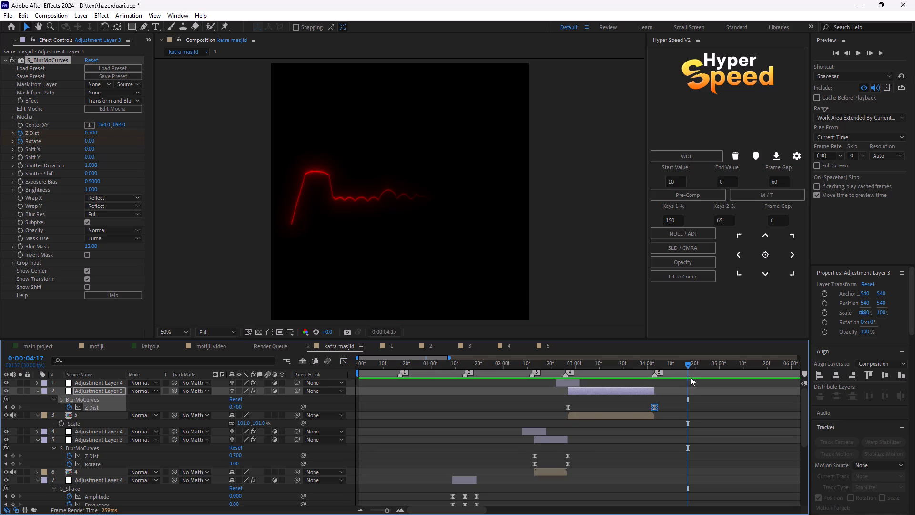
Move the clip 5 blur layer's last Z Dist keyframe earlier to 0:00:03:11 and preview the clip 4–5 transition.
drag(686, 363, 585, 386)
drag(655, 408, 640, 413)
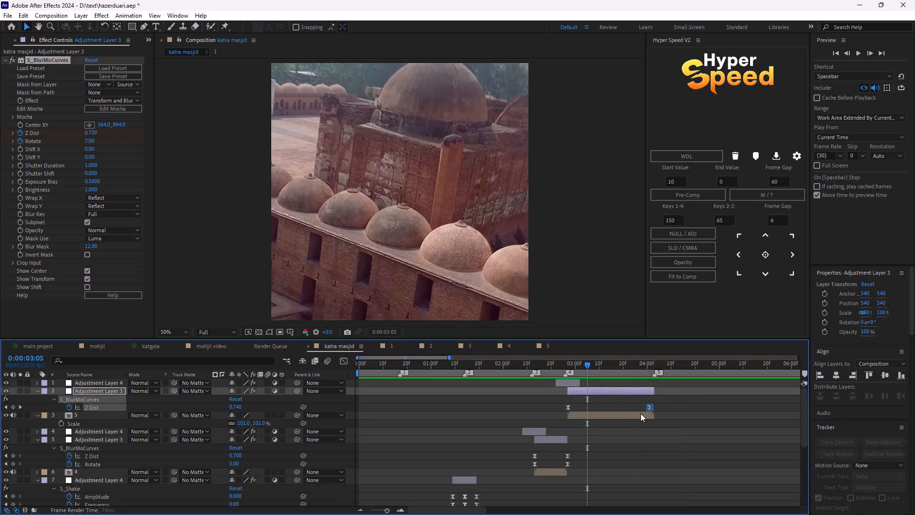
drag(640, 413, 602, 412)
drag(591, 358, 588, 365)
drag(588, 365, 543, 381)
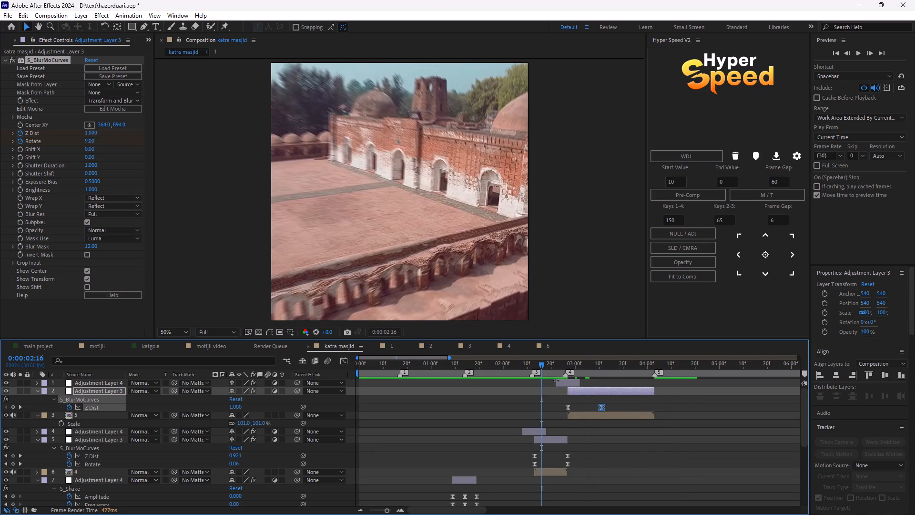
key(space)
click(638, 444)
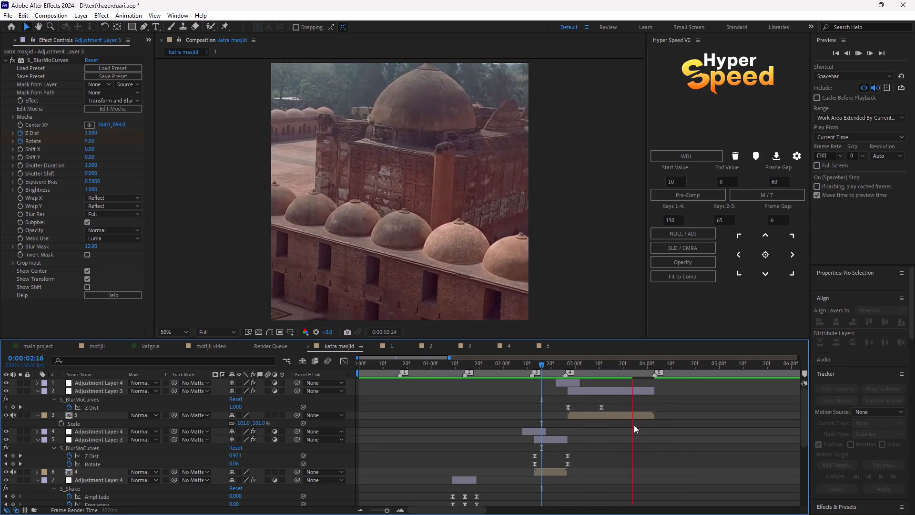
key(space)
drag(642, 368, 554, 378)
key(space)
key(space)
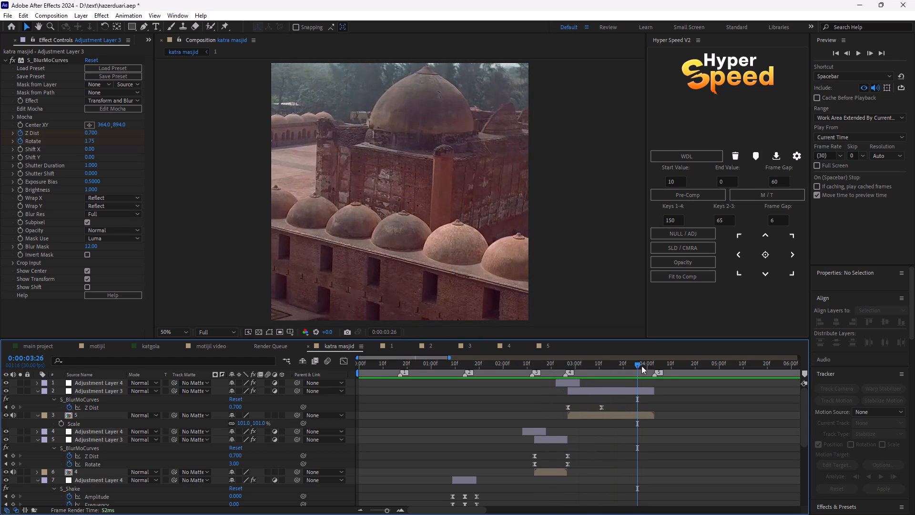
Set the clip 5 blur layer's Rotate to 0 at its last Z Dist keyframe, at 0:00:03:11, and preview the transition.
drag(641, 366, 601, 380)
click(600, 409)
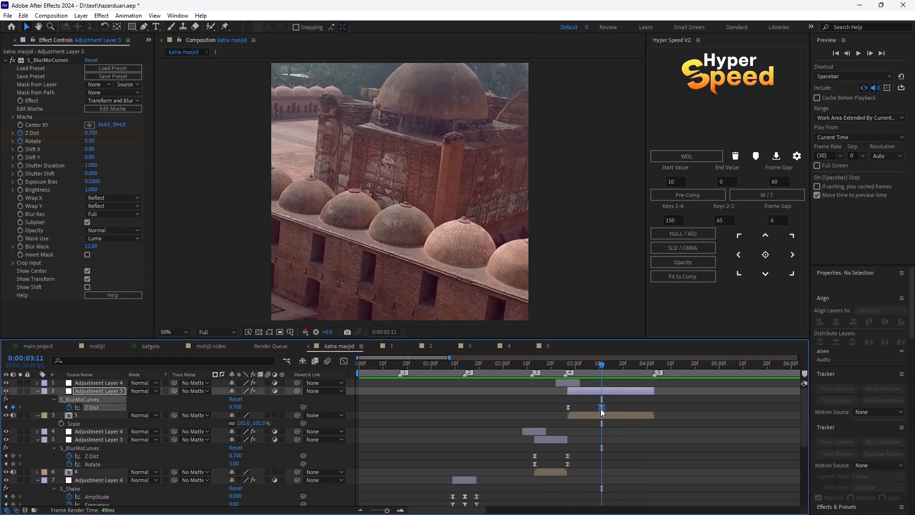
click(93, 143)
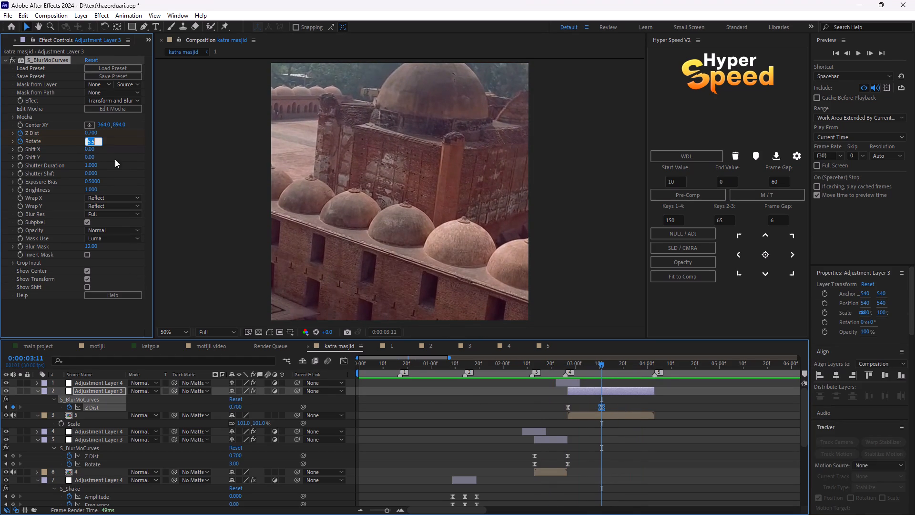
key(BackSpace)
key(0)
key(Return)
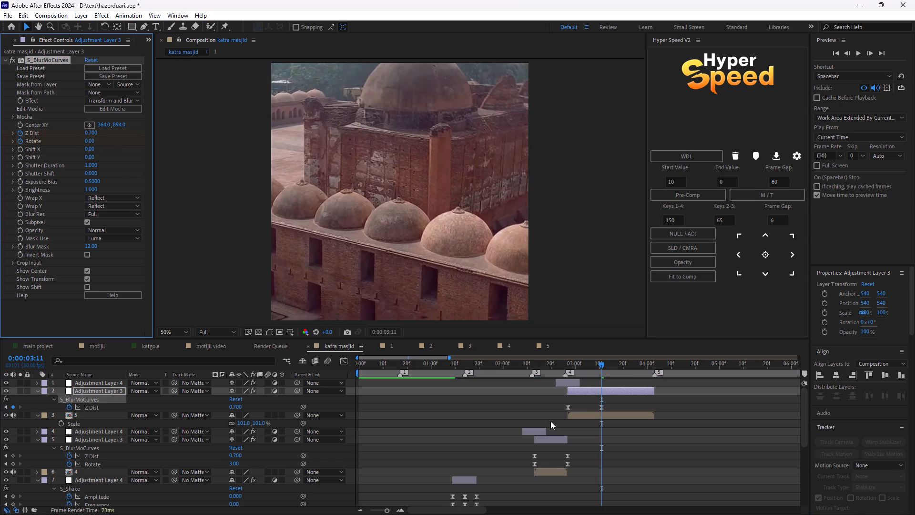
drag(602, 363, 549, 372)
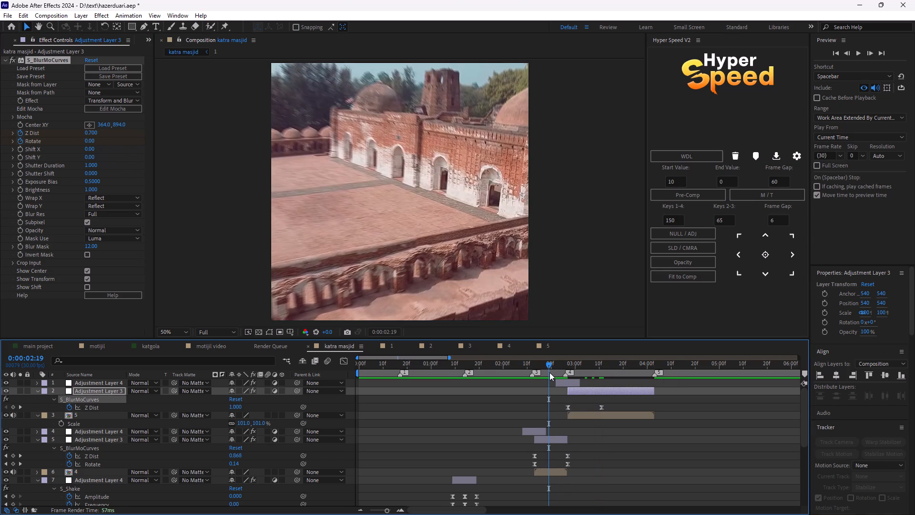
key(space)
key(space)
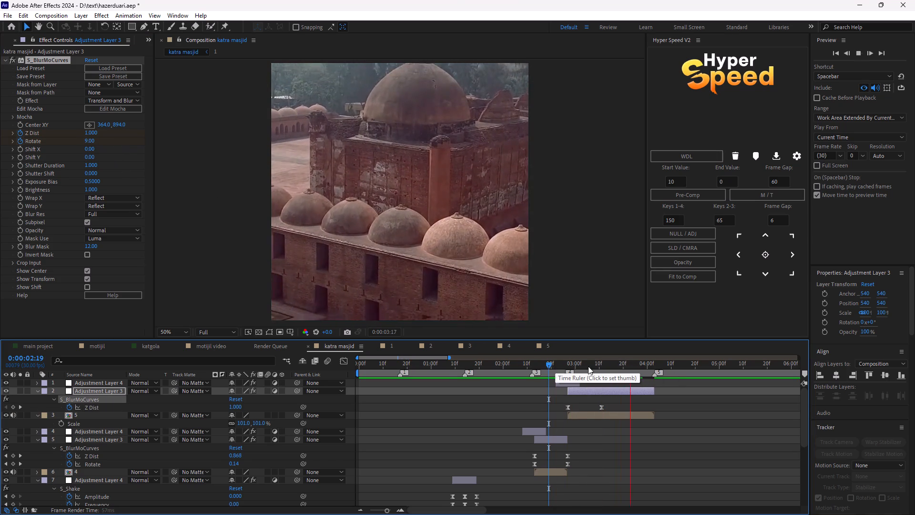
Move the clip 5 blur layer's last Z Dist keyframe later to the end of clip 5 and preview the clip 4–5 transition.
drag(637, 364, 585, 385)
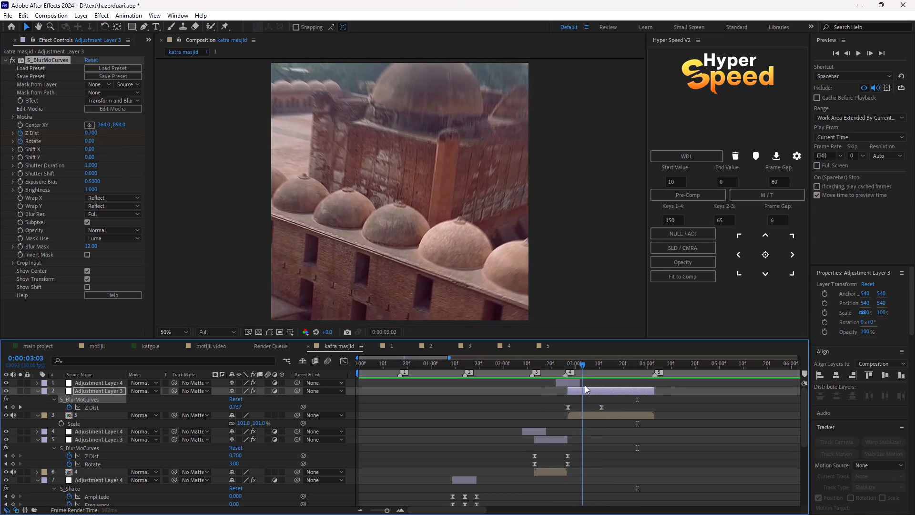
drag(585, 385, 600, 387)
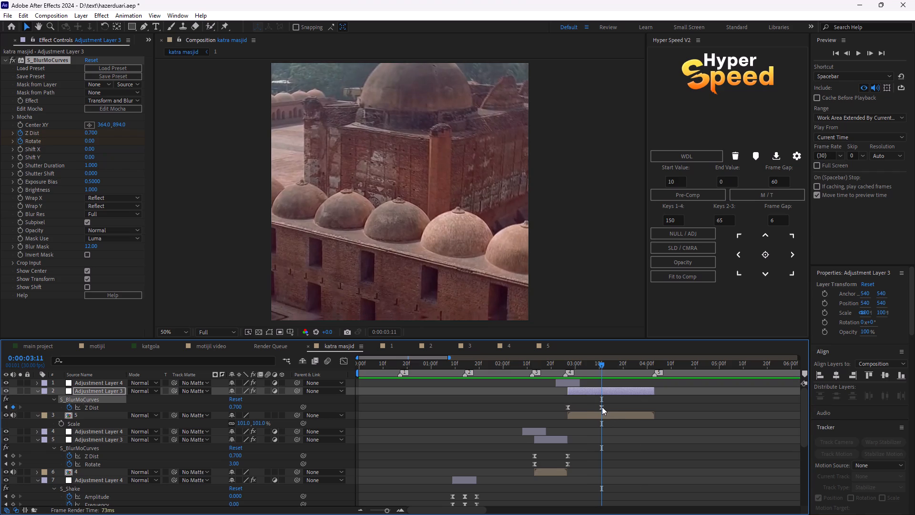
drag(602, 407, 655, 410)
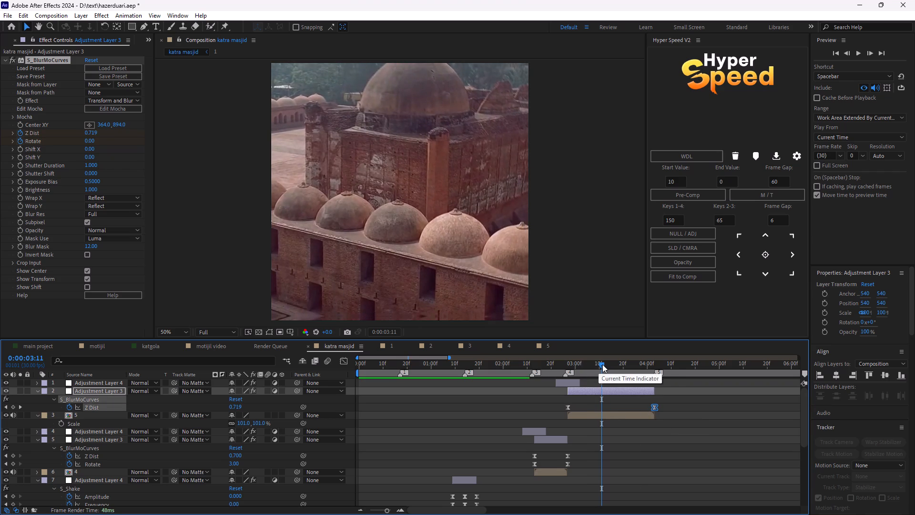
drag(602, 364, 560, 378)
key(space)
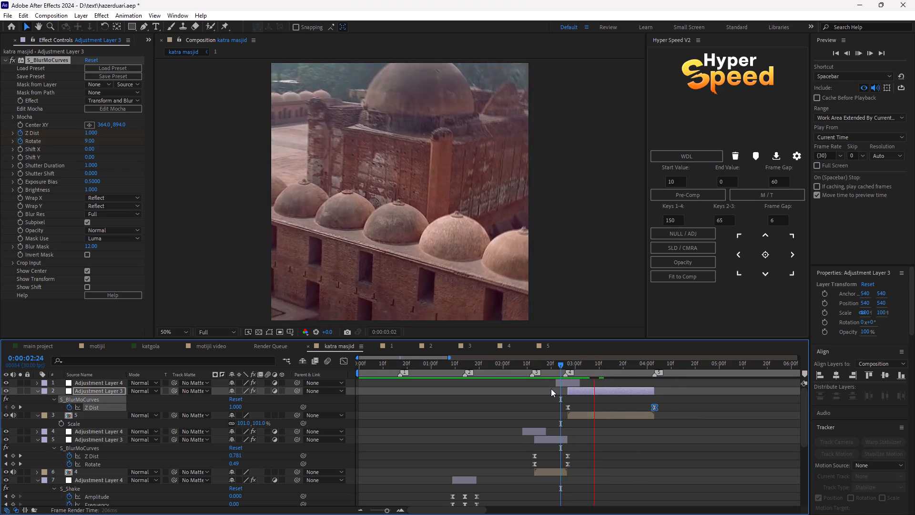
key(space)
Apply Easy Ease to both Z Dist keyframes on the clip 5 blur layer.
drag(687, 403, 556, 411)
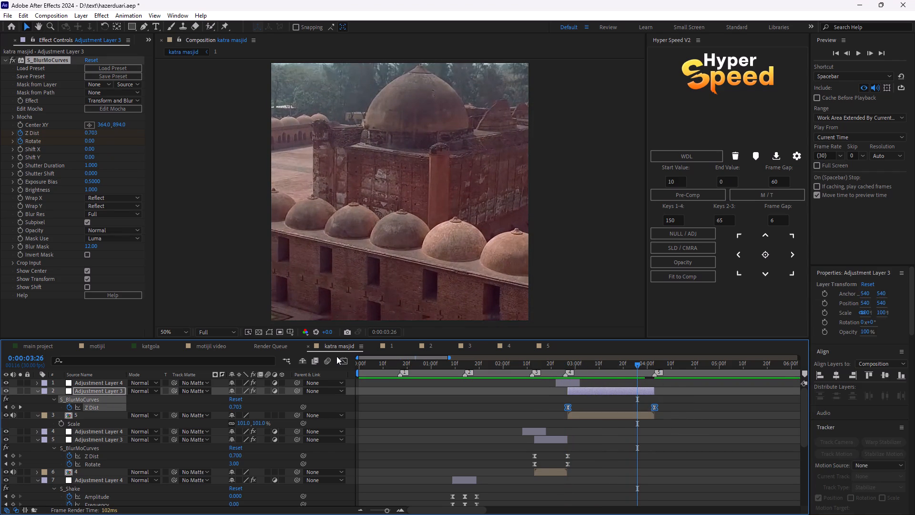
double_click(336, 356)
click(611, 382)
click(614, 386)
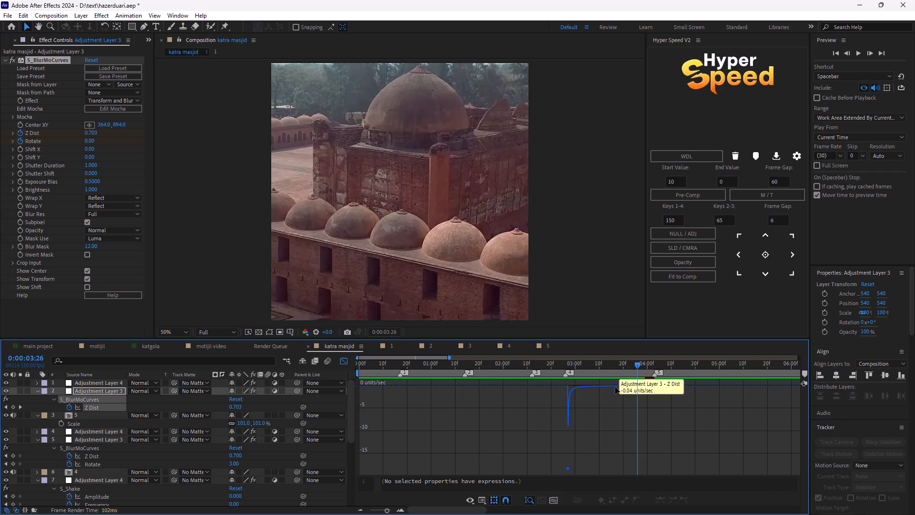
drag(612, 387, 590, 384)
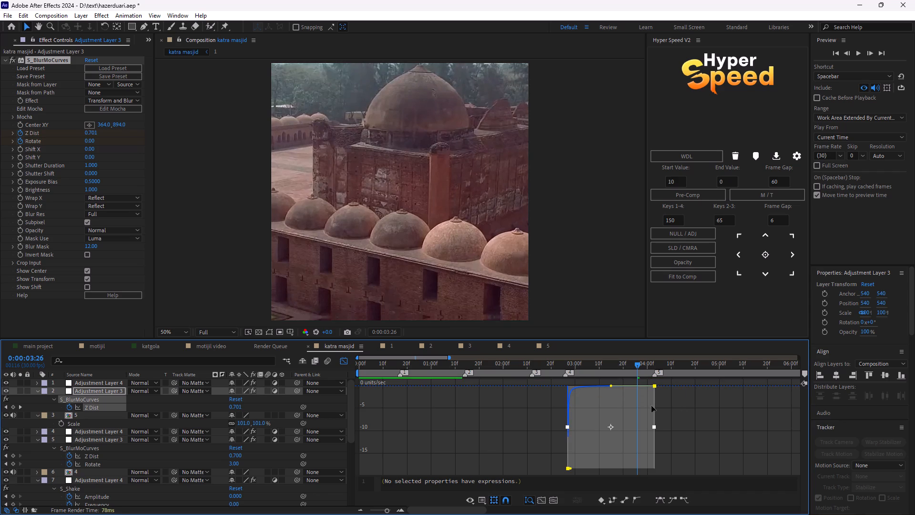
click(348, 359)
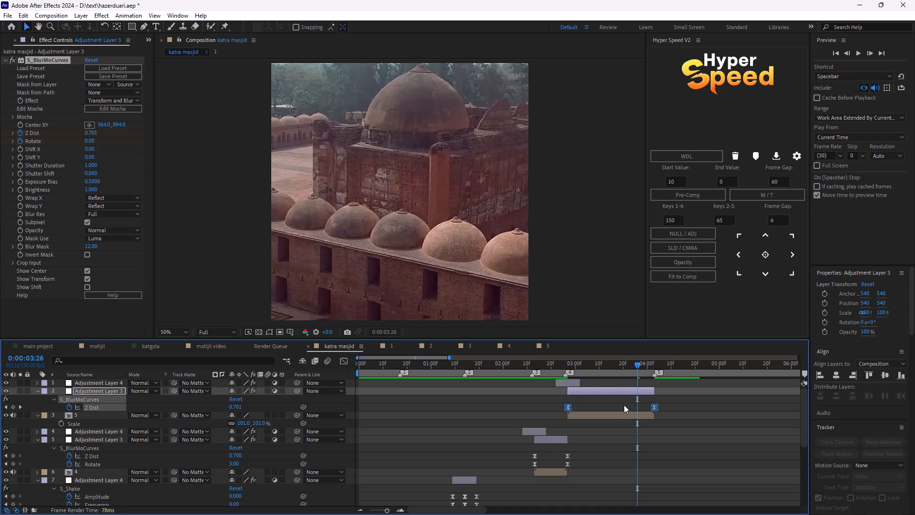
key(F9)
In the Z Dist speed graph, lengthen the ease into the clip 5 blur layer's last keyframe and preview the transition.
click(348, 360)
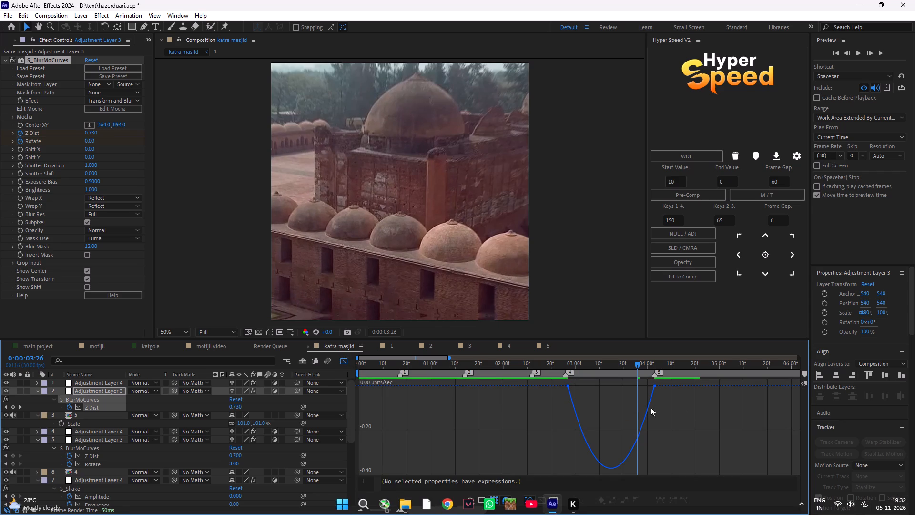
click(653, 389)
click(659, 403)
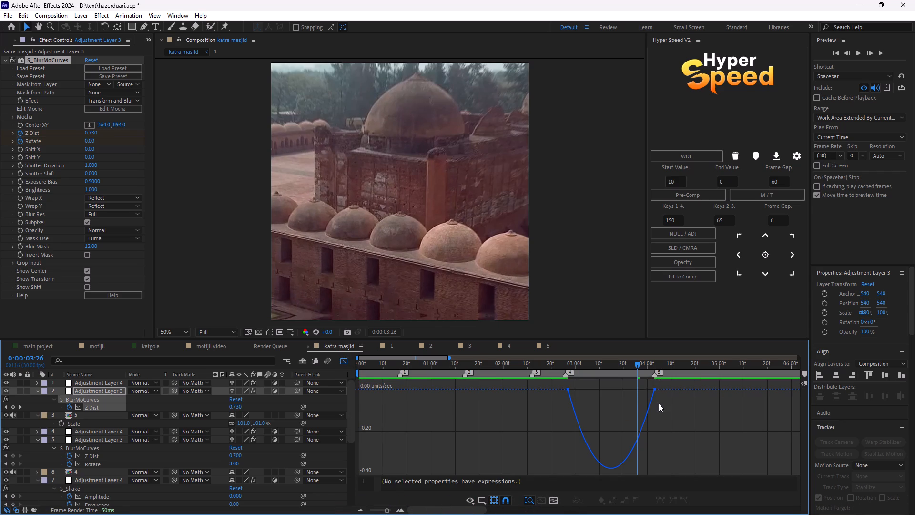
click(655, 387)
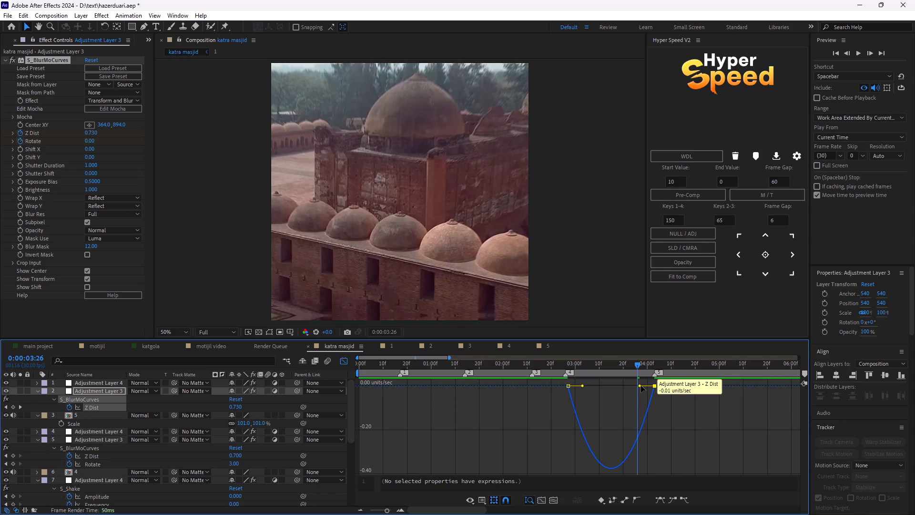
drag(640, 386, 603, 383)
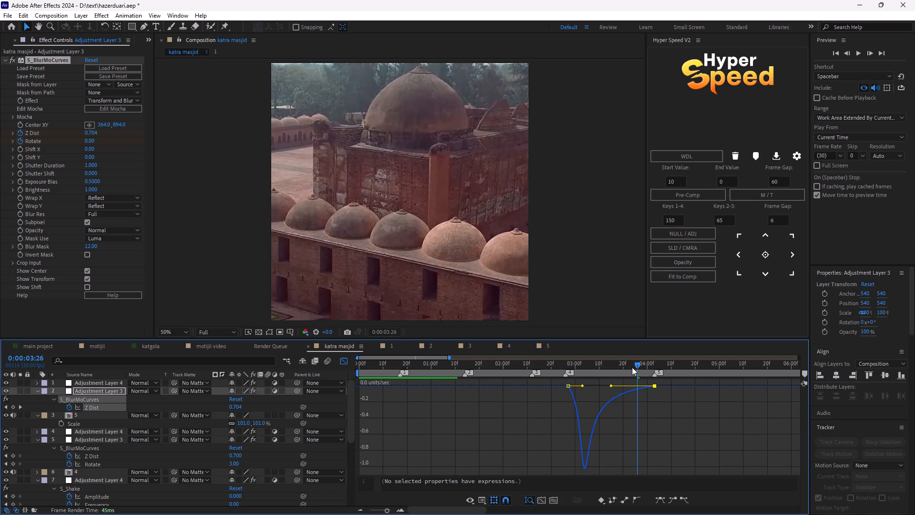
drag(636, 363, 545, 368)
key(space)
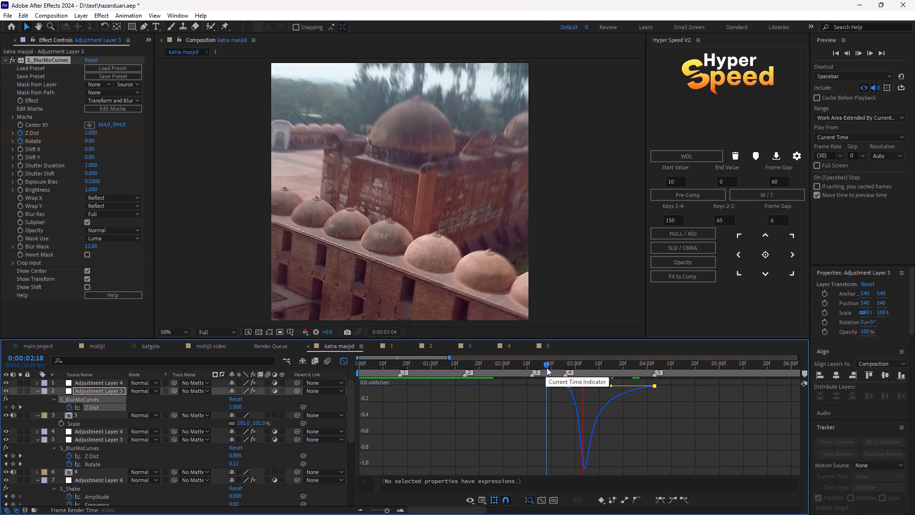
key(space)
key(space)
drag(619, 361, 554, 373)
key(space)
key(space)
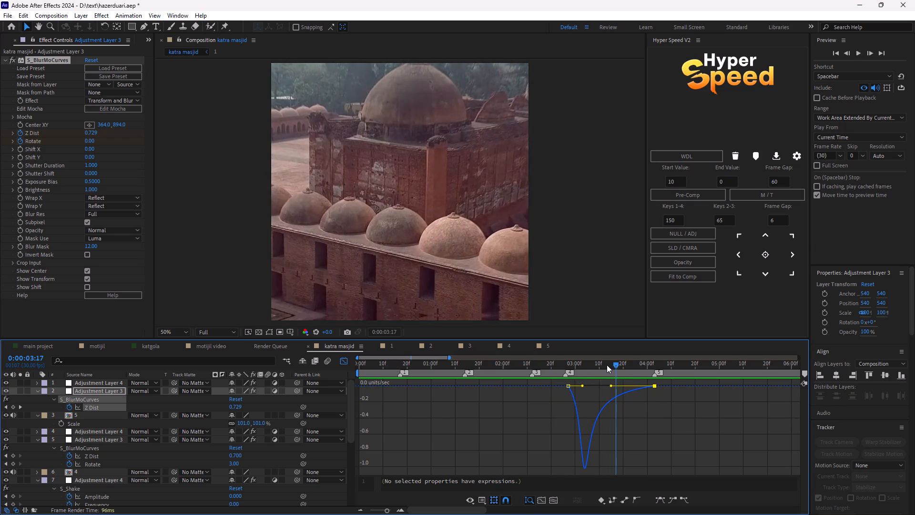
Shorten the ease out of the first Z Dist keyframe for an abrupt speed peak, preview across the cuts, and return to the layer bars.
drag(607, 365, 572, 376)
drag(582, 387, 576, 387)
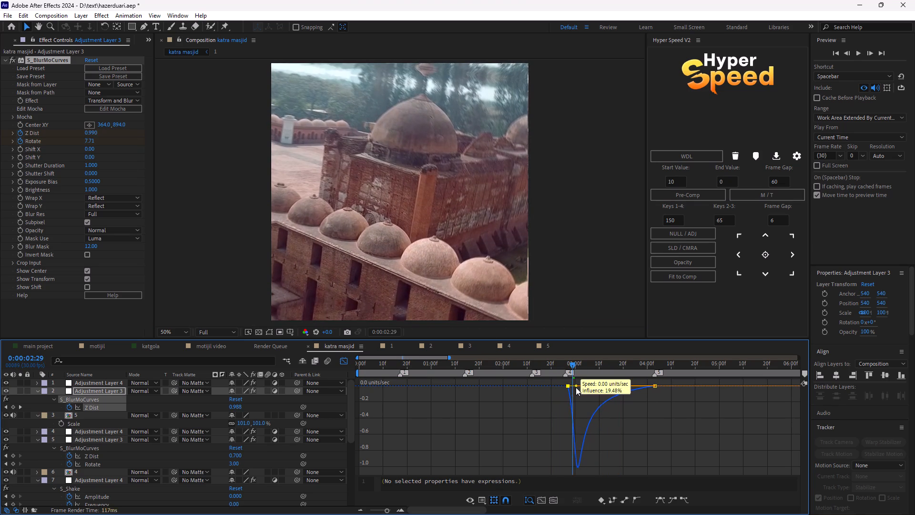
drag(576, 387, 570, 386)
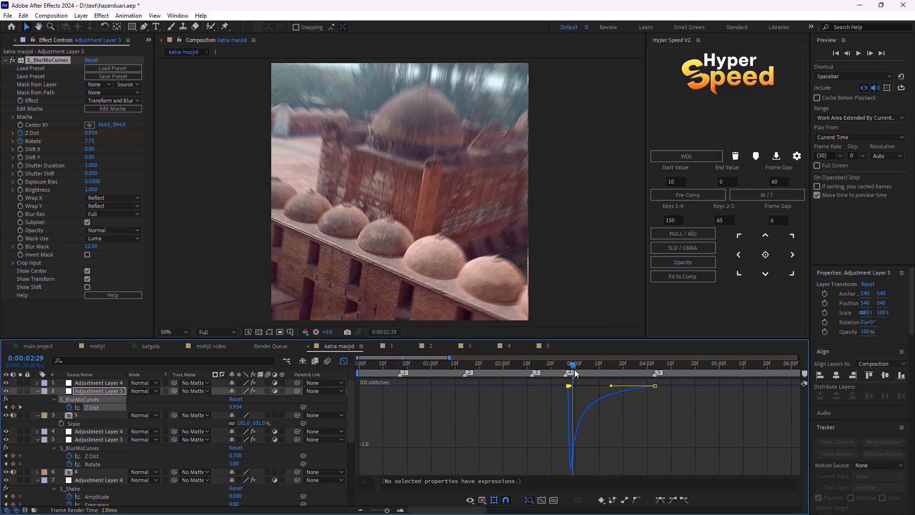
drag(572, 368, 557, 372)
key(space)
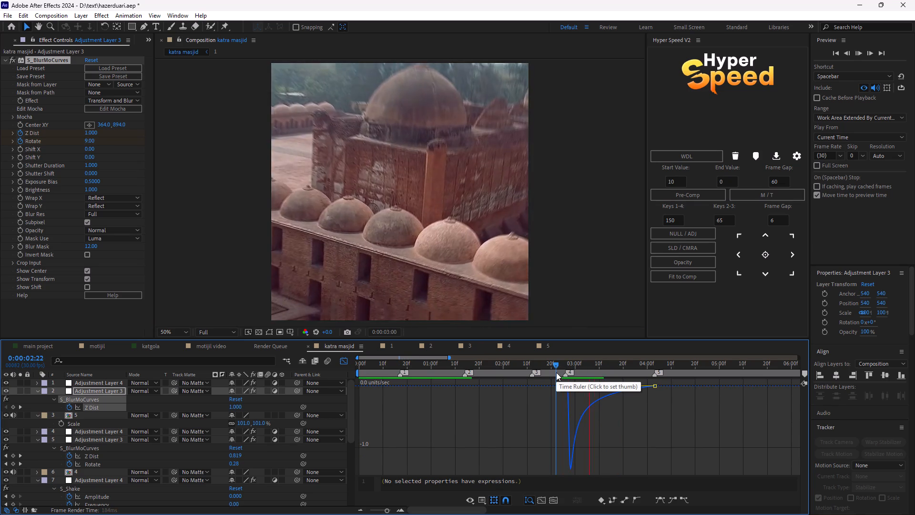
key(space)
drag(637, 363, 506, 372)
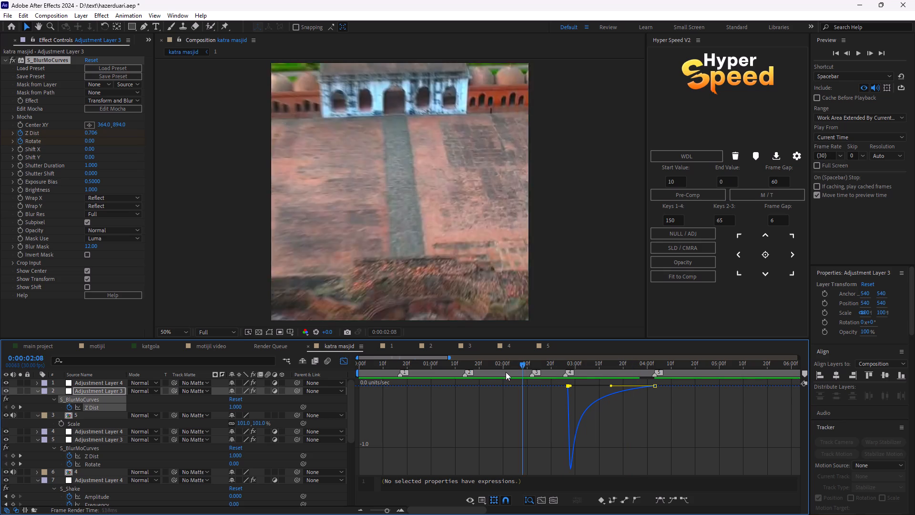
drag(506, 372, 493, 370)
key(space)
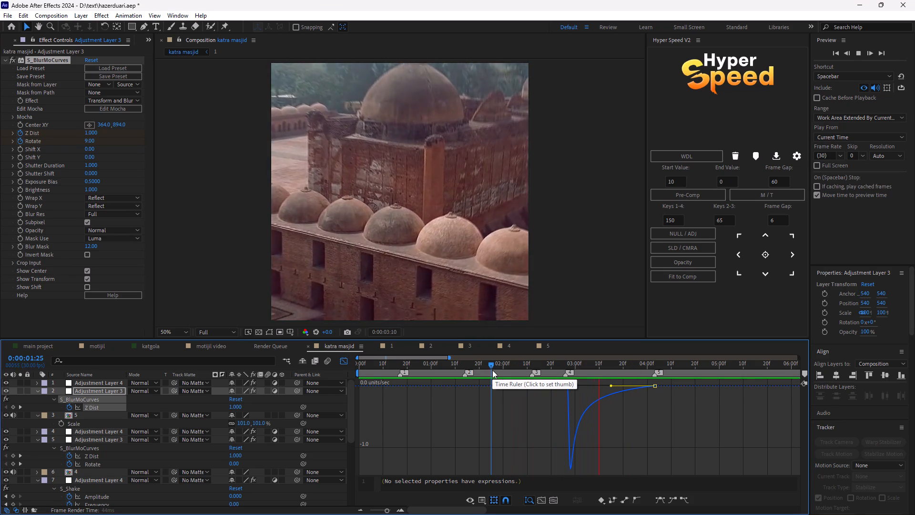
key(space)
click(336, 361)
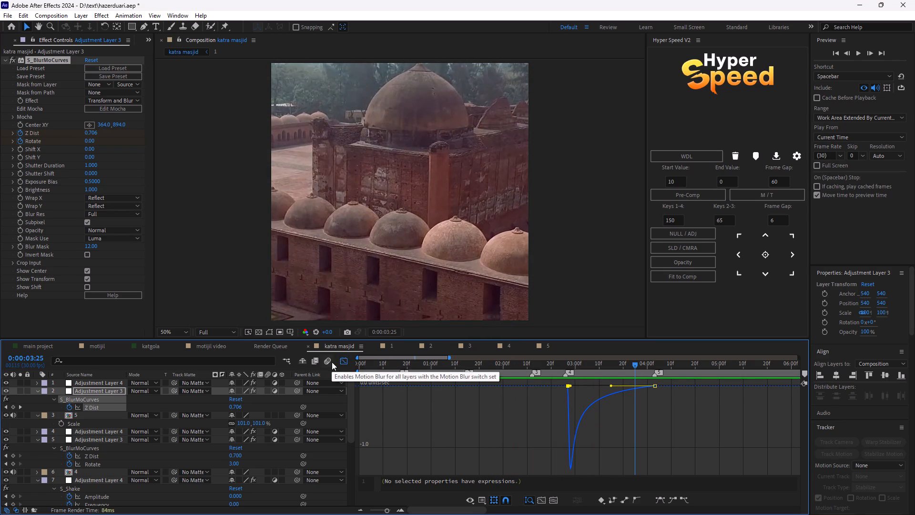
click(346, 361)
Set the clip 5 blur layer's Rotate to 5 at its first keyframe, at 0:00:02:27.
drag(628, 366, 570, 377)
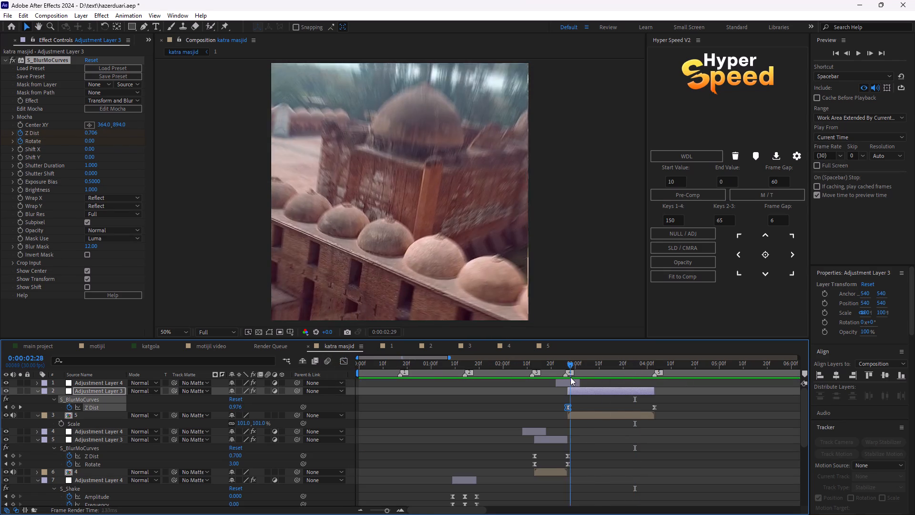
drag(570, 377, 568, 377)
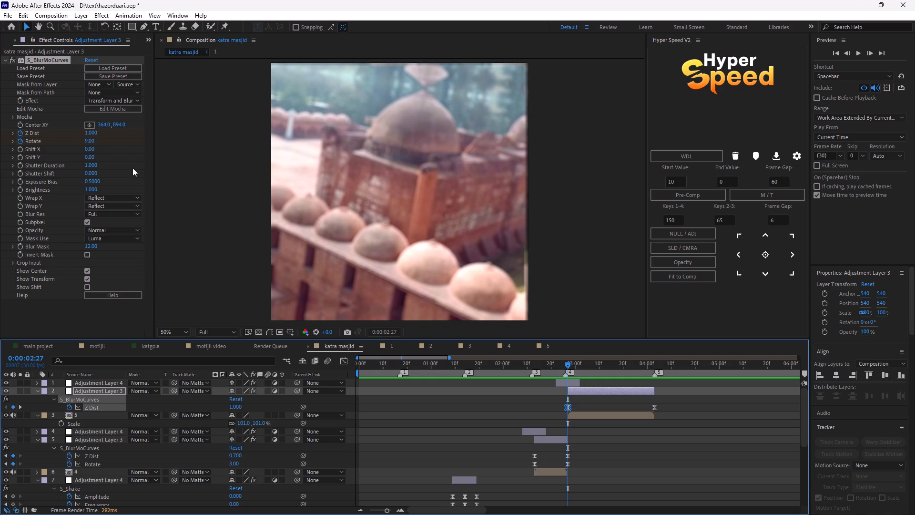
click(93, 141)
key(BackSpace)
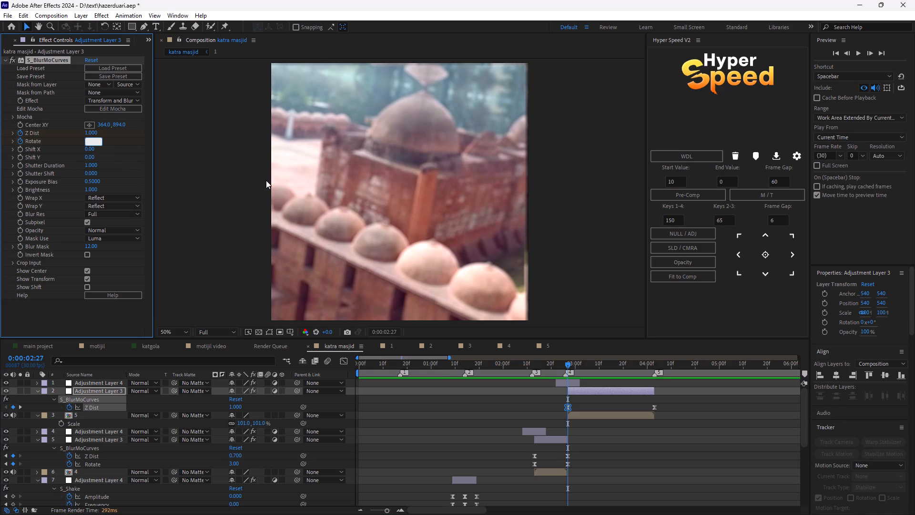
key(5)
key(Return)
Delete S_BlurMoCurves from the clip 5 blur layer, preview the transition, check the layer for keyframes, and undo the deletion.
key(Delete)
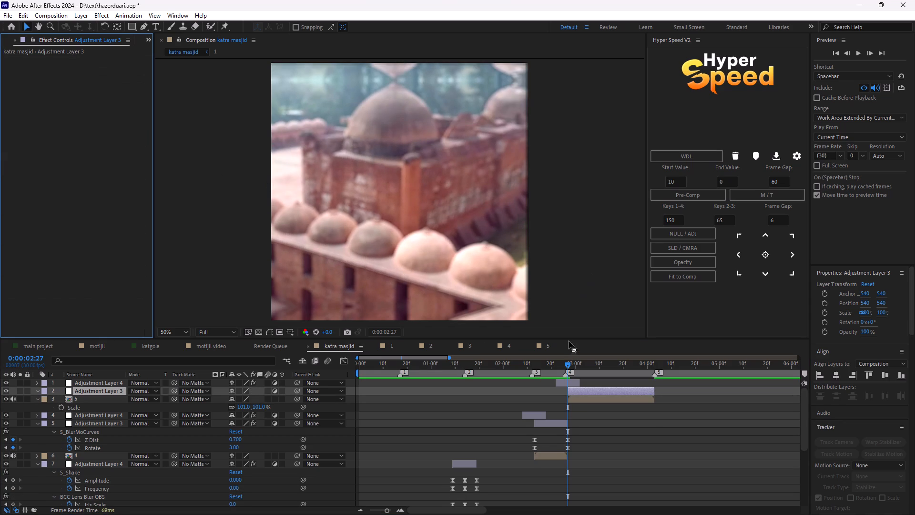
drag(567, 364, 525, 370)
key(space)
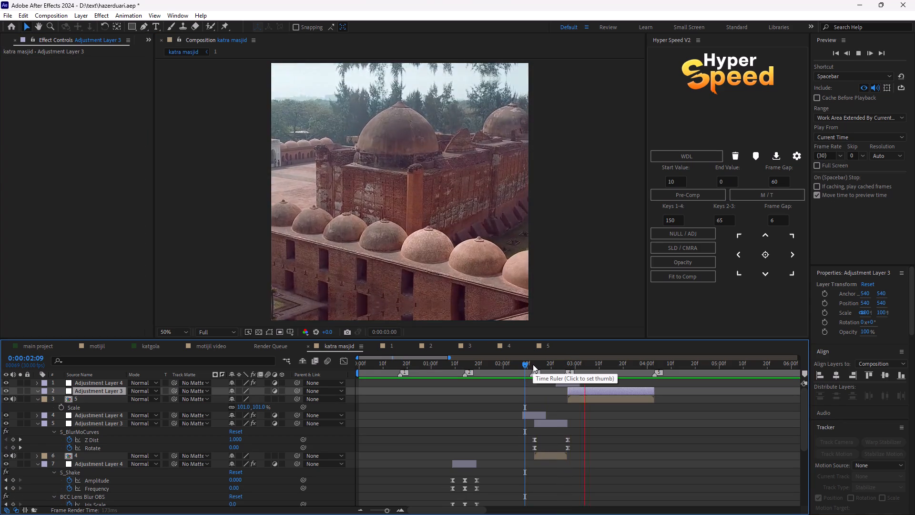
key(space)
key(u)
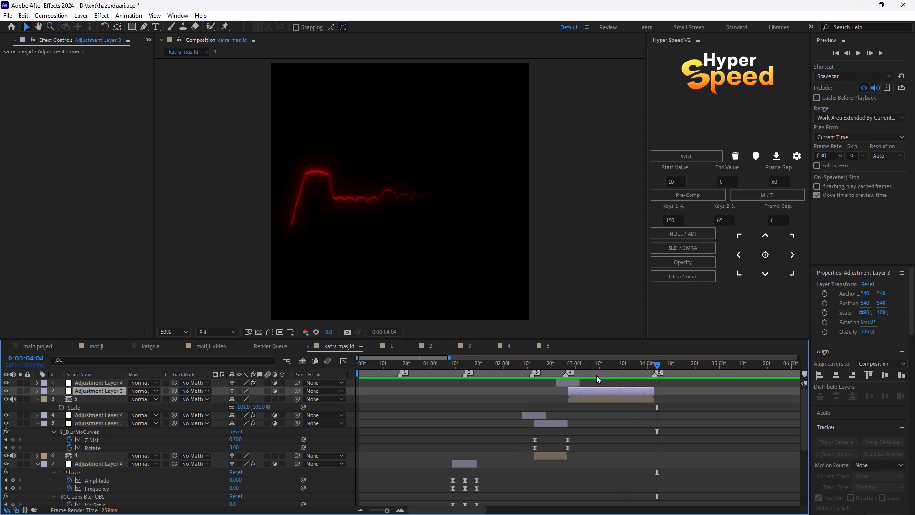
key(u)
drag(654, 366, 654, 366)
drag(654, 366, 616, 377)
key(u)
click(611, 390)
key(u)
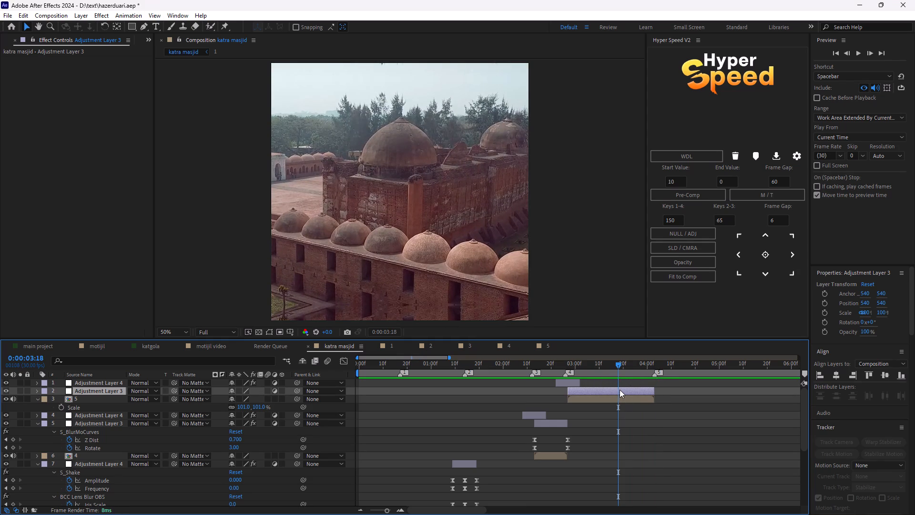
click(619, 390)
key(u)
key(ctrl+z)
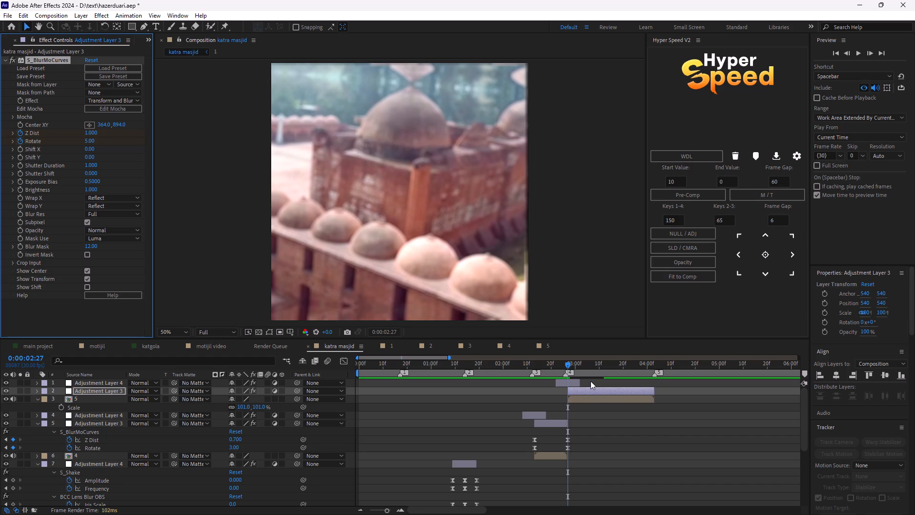
Preview the clip 4–5 transition, and delete the clip 5 blur layer's middle Rotate keyframe, at 0:00:03:11.
drag(569, 368, 542, 374)
key(space)
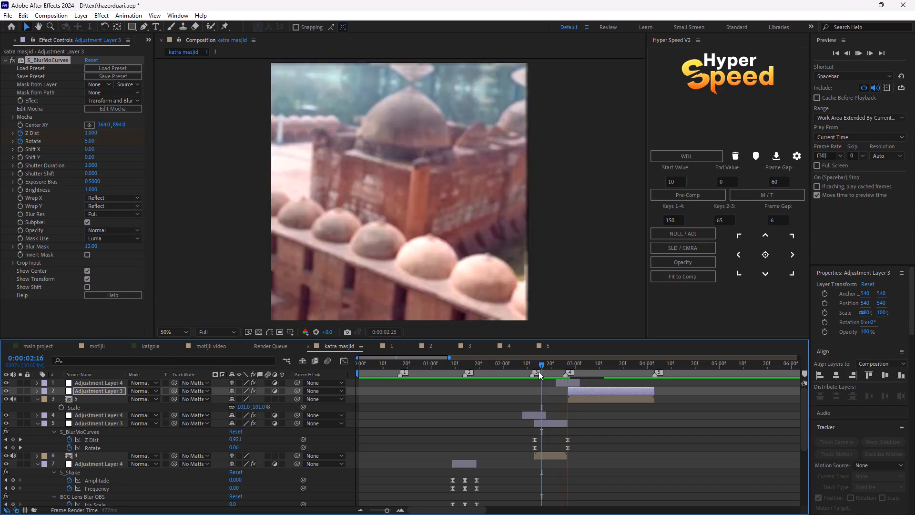
key(space)
drag(626, 360, 585, 371)
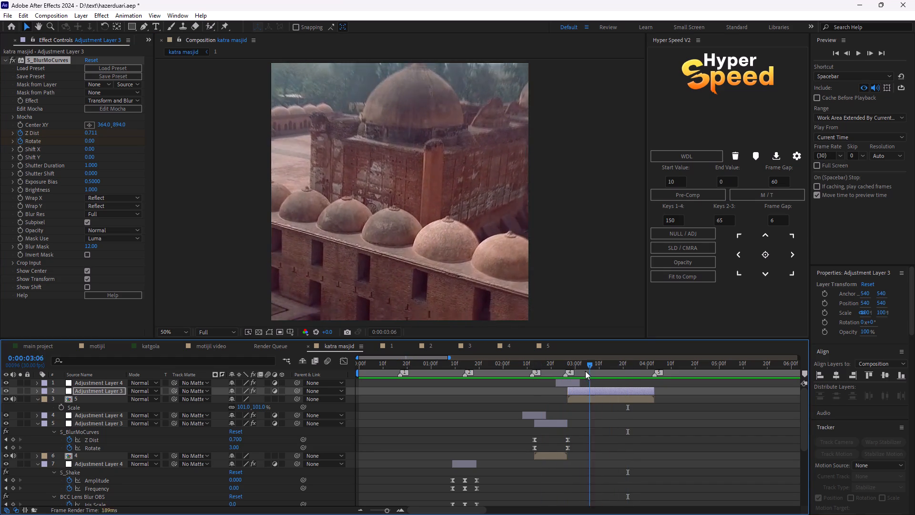
drag(585, 371, 630, 376)
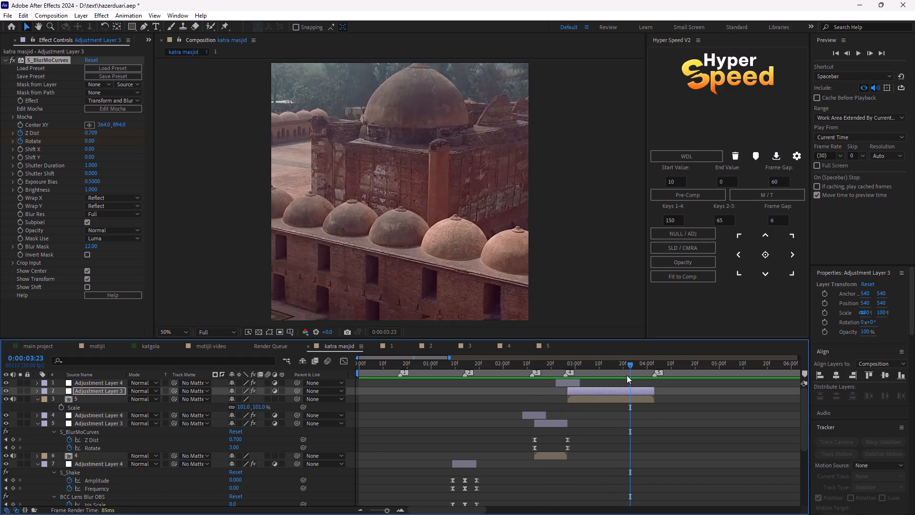
key(u)
click(603, 416)
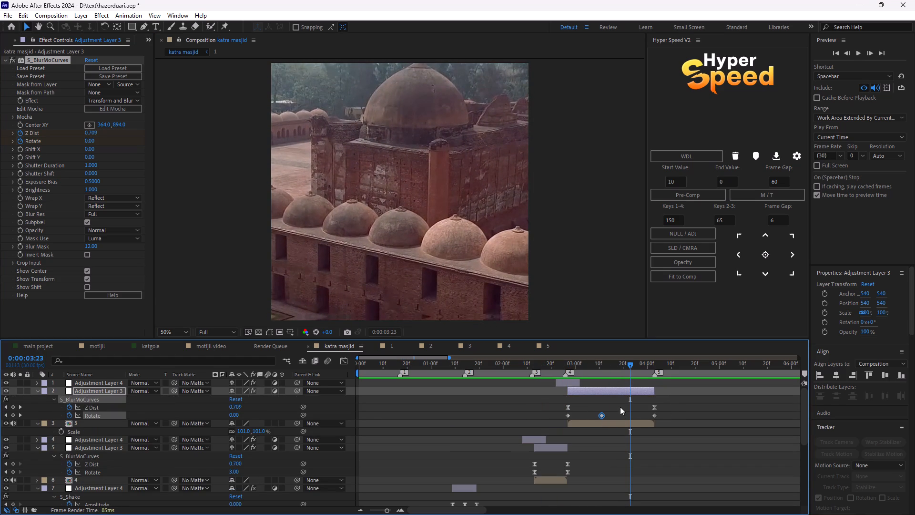
key(Delete)
drag(630, 363, 558, 382)
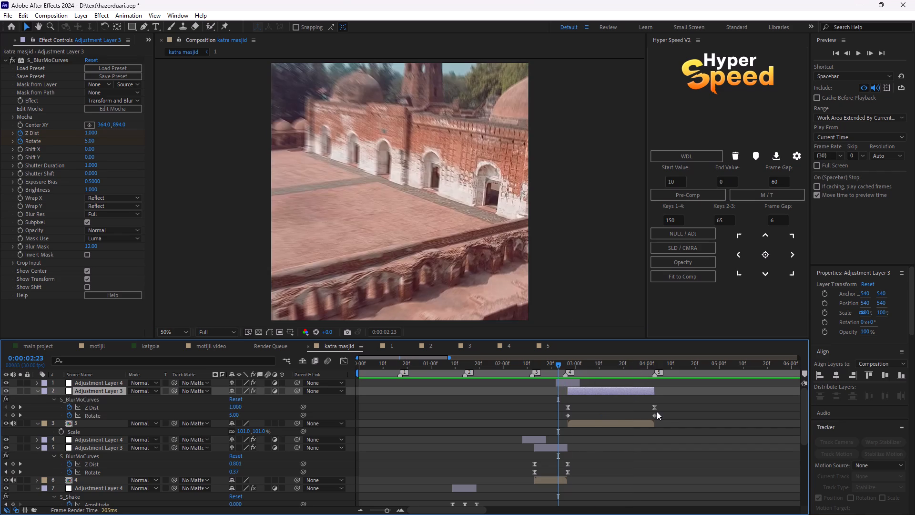
Easy-ease both Rotate keyframes on the clip 5 blur layer, and shape their speed curve with an abrupt initial peak and a long ease-in to the last keyframe.
drag(665, 415, 551, 417)
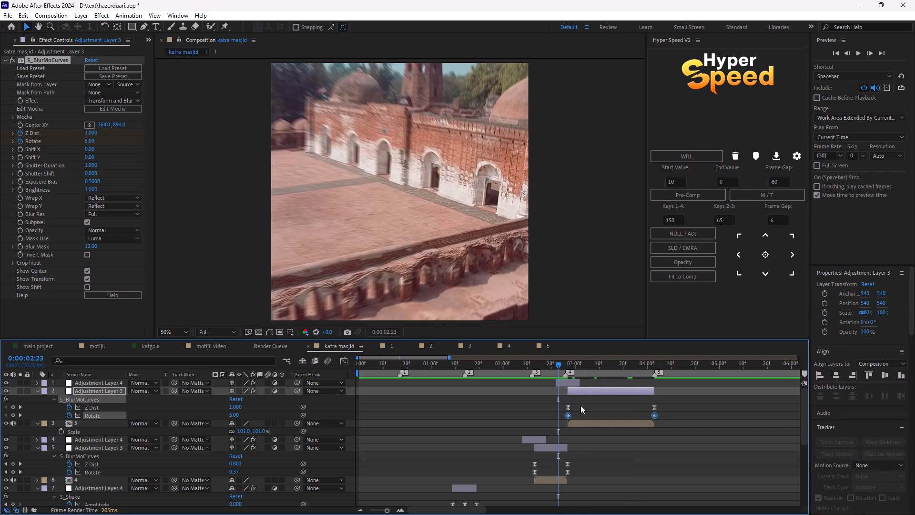
key(F9)
click(337, 360)
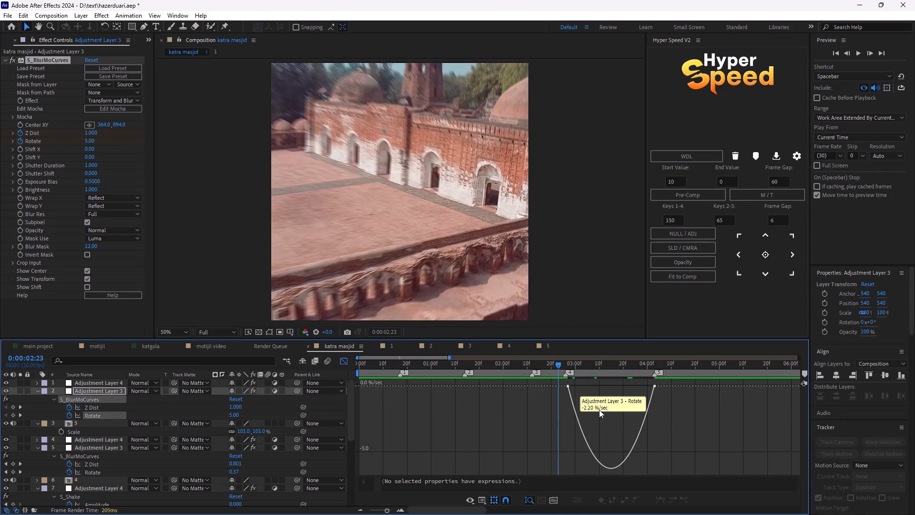
click(569, 386)
drag(580, 386, 561, 392)
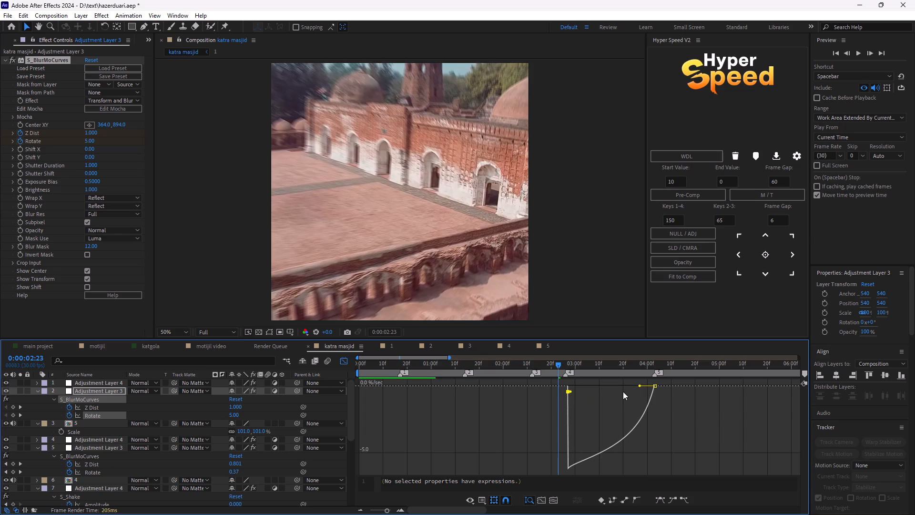
key(ctrl+z)
drag(581, 387, 561, 393)
key(ctrl+z)
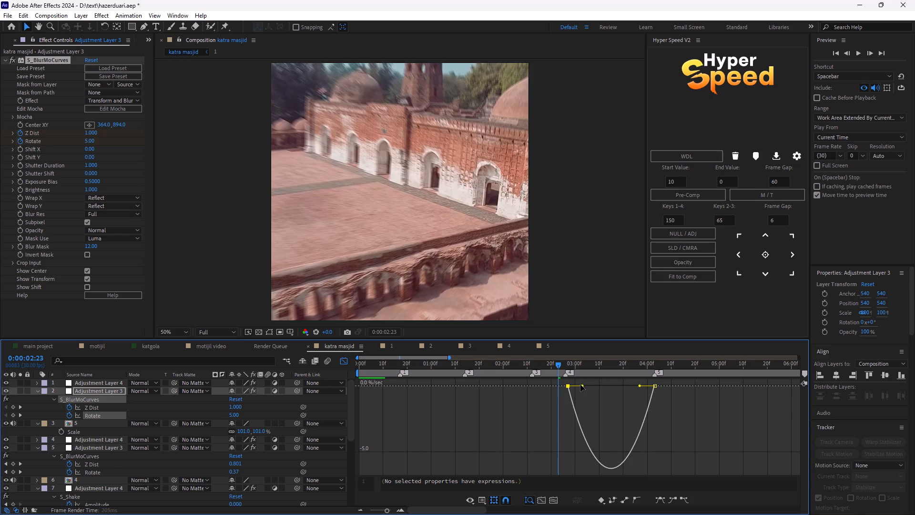
drag(583, 386, 569, 387)
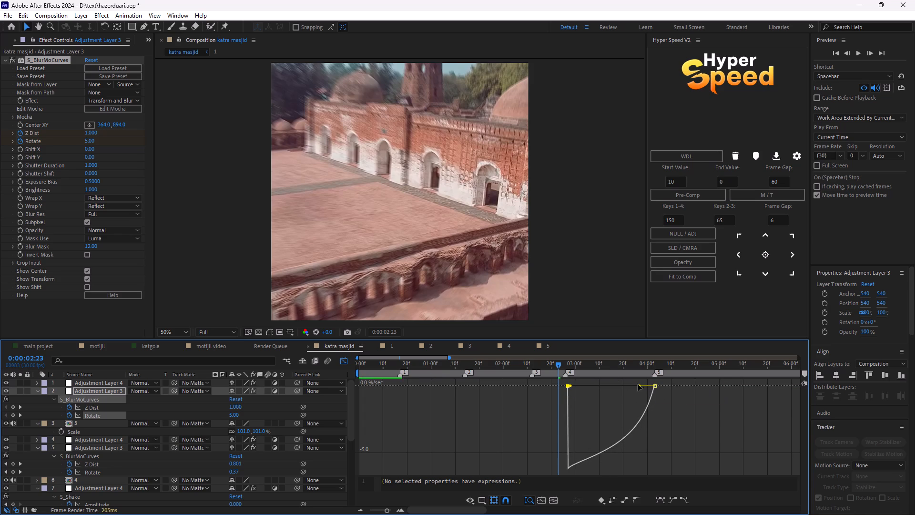
drag(640, 385, 599, 381)
key(space)
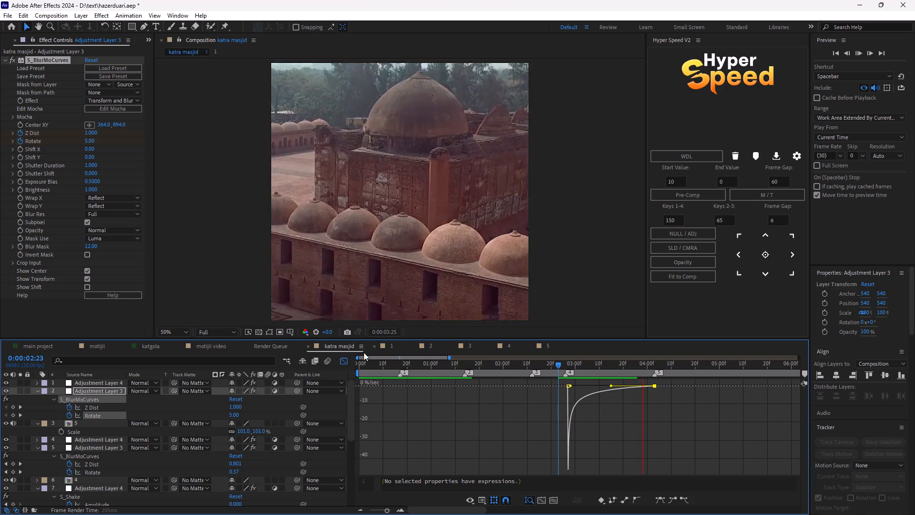
click(351, 359)
click(346, 360)
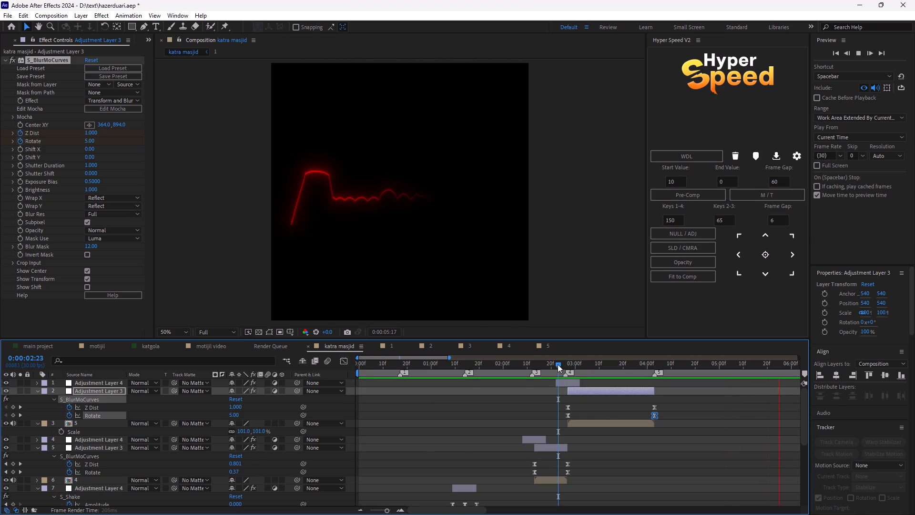
Preview the katra masjid composition from the start through all the transitions.
drag(558, 364, 241, 348)
key(space)
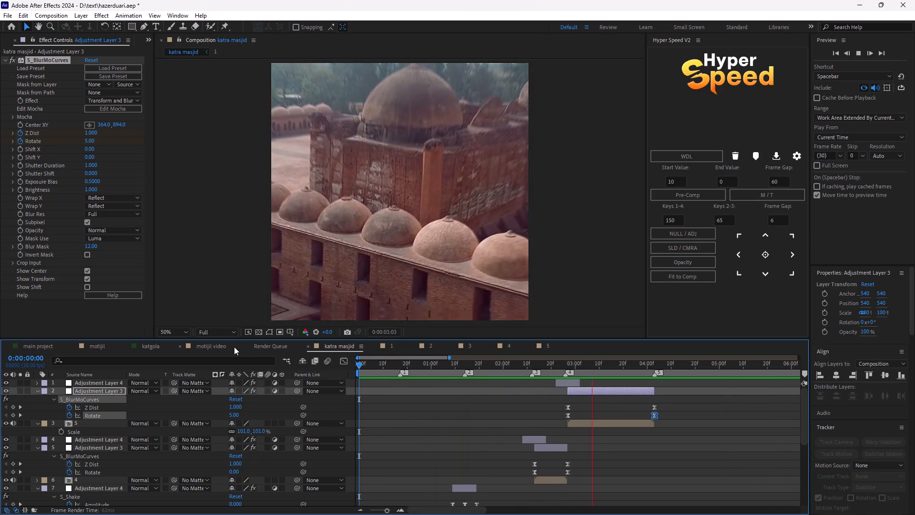
key(space)
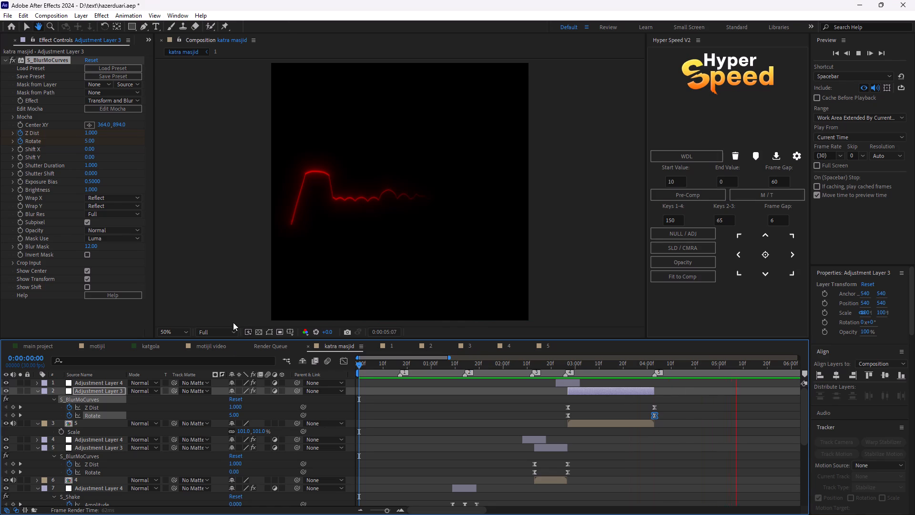
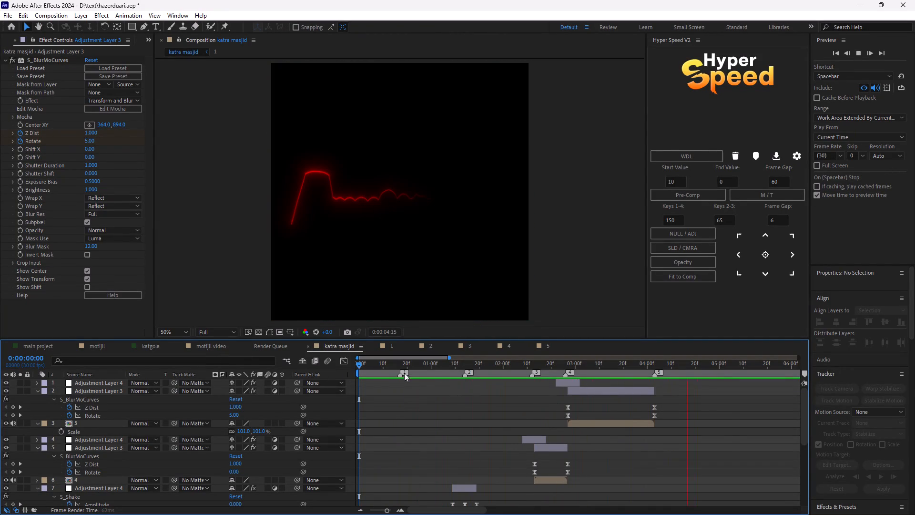
Stop the preview of the katra masjid composition and save the hazerduari project under its existing name.
key(space)
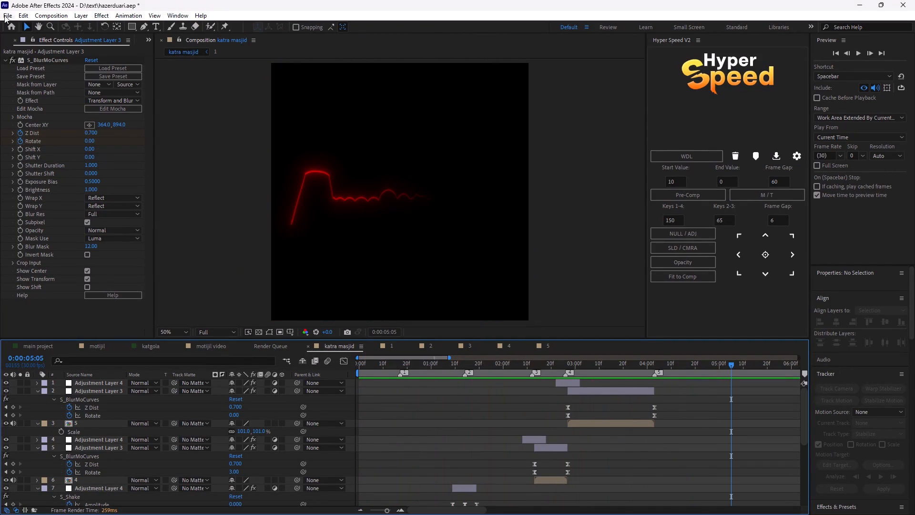
click(2, 10)
click(10, 19)
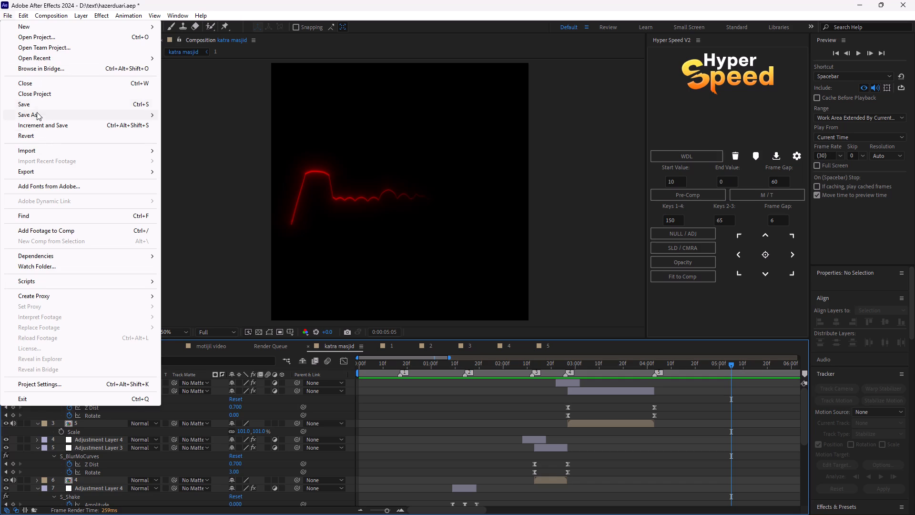
click(36, 106)
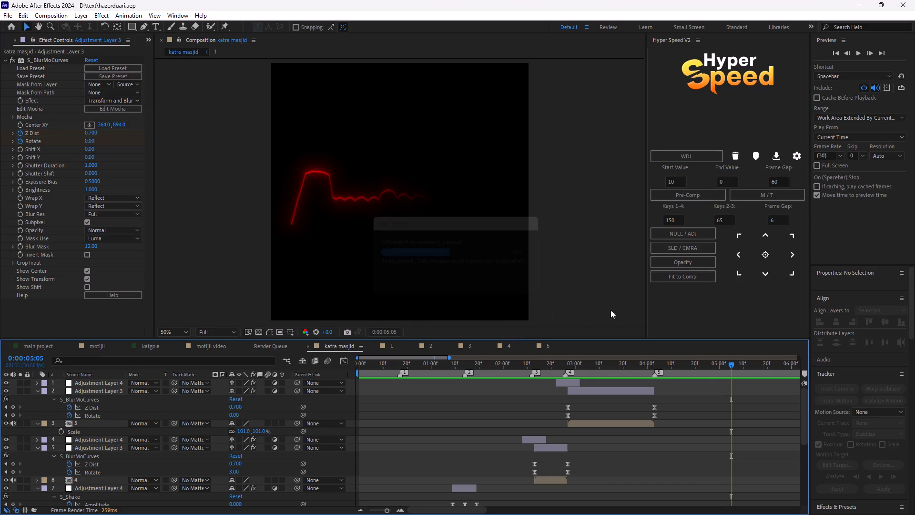
Close After Effects.
click(914, 0)
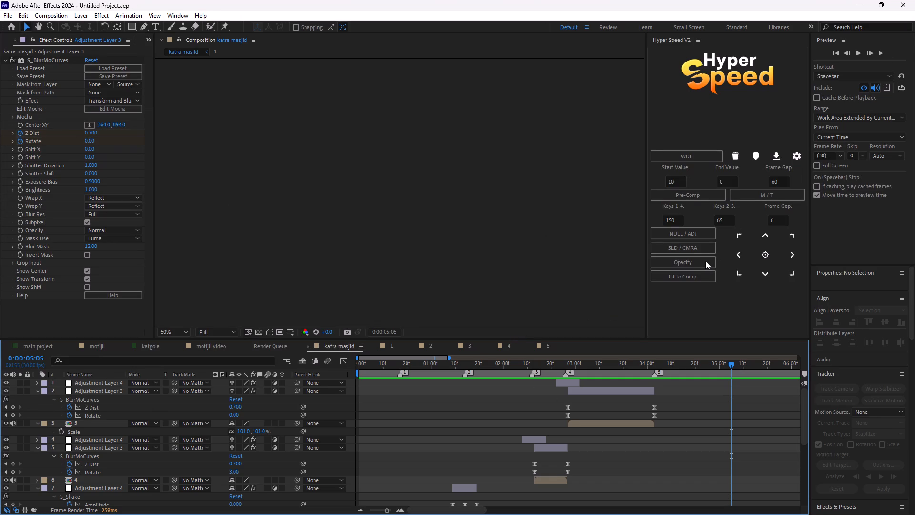